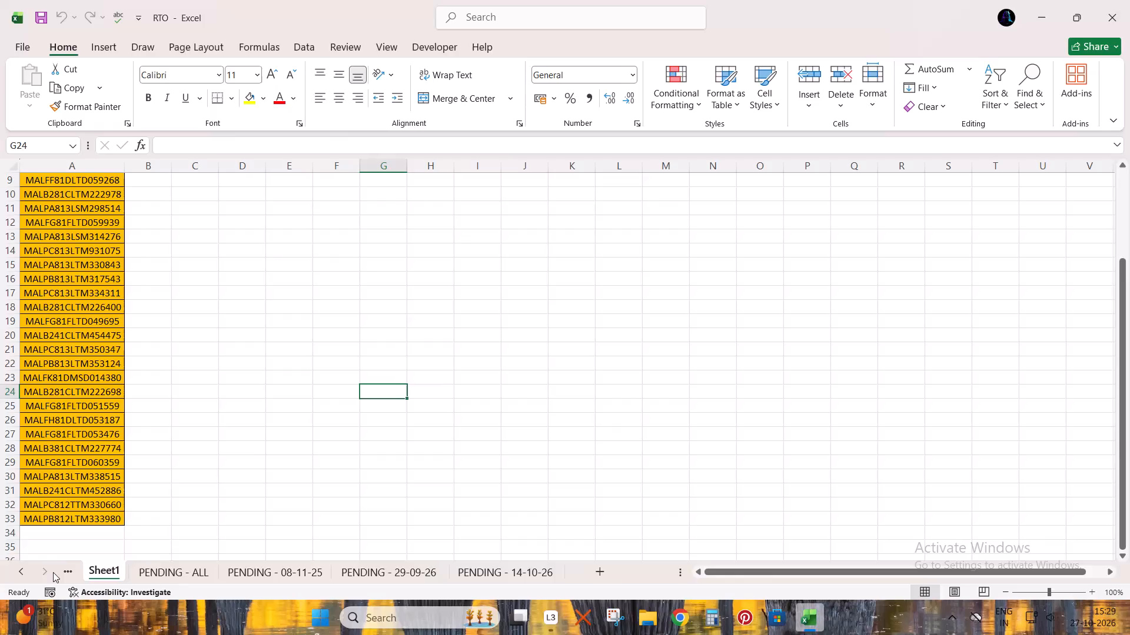
Open the RTO NEW sheet and go to the S.No cell of row 2096, near the end of the records.
{"action": "left_click", "coordinate": [72, 574]}
{"action": "left_click", "coordinate": [474, 438]}
{"action": "key", "text": "ctrl+Left"}
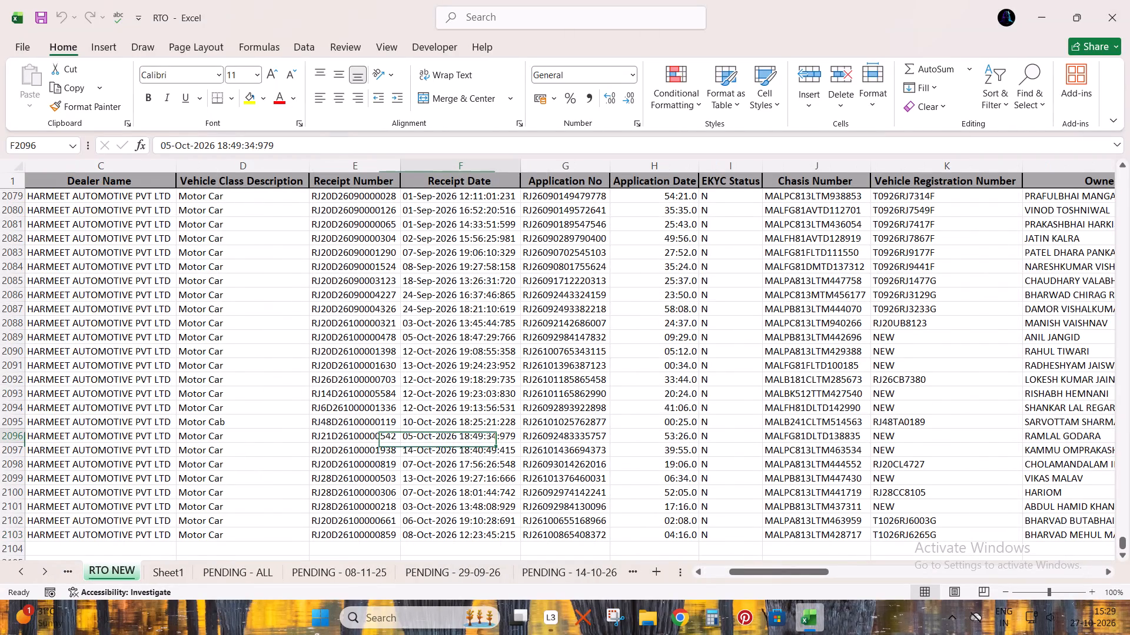
{"action": "key", "text": "ctrl+Left"}
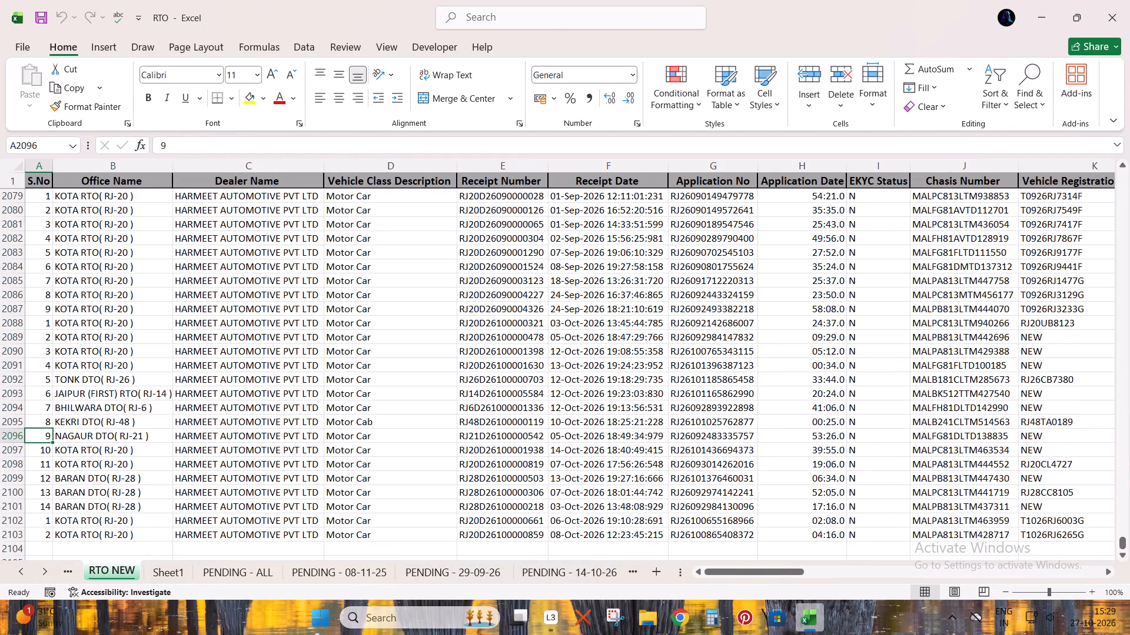
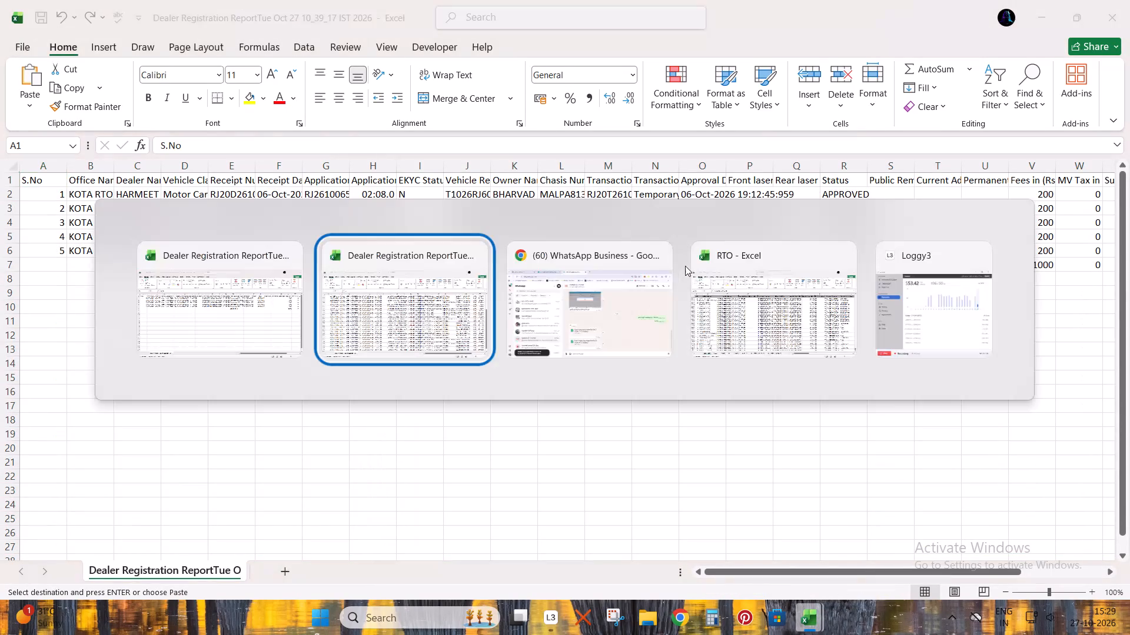
Switch to the RTO workbook, paste the copied registration records into RTO NEW from cell A2088 over the existing rows, and save.
{"action": "key", "text": "alt+Tab"}
{"action": "key", "text": "alt+Tab"}
{"action": "key", "text": "Left"}
{"action": "key", "text": "ctrl+Left"}
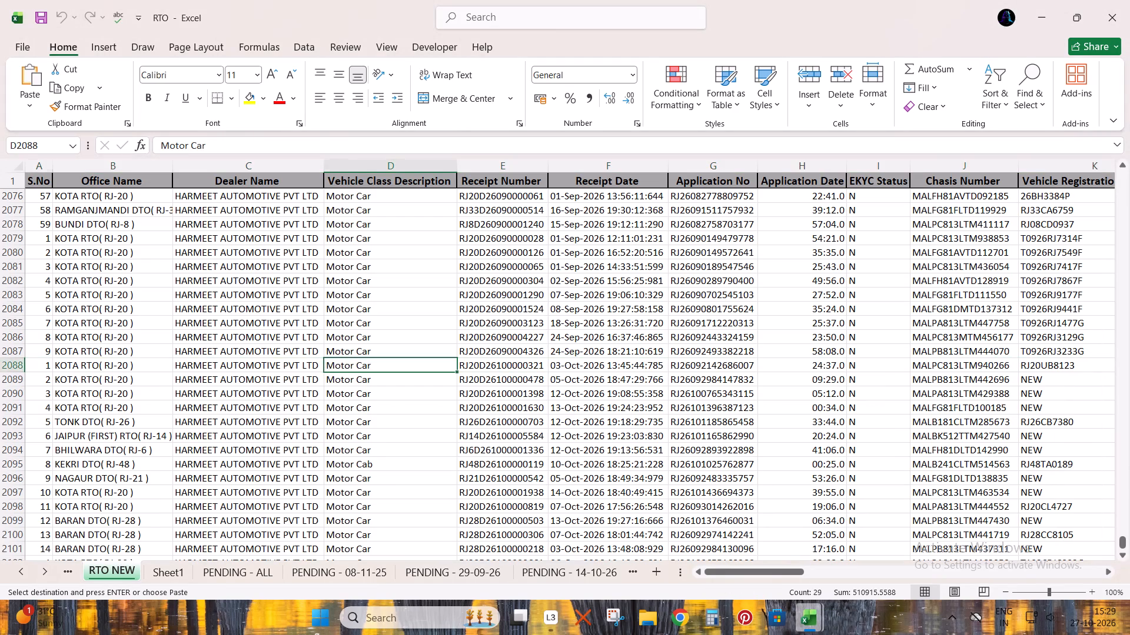
{"action": "key", "text": "ctrl+Left"}
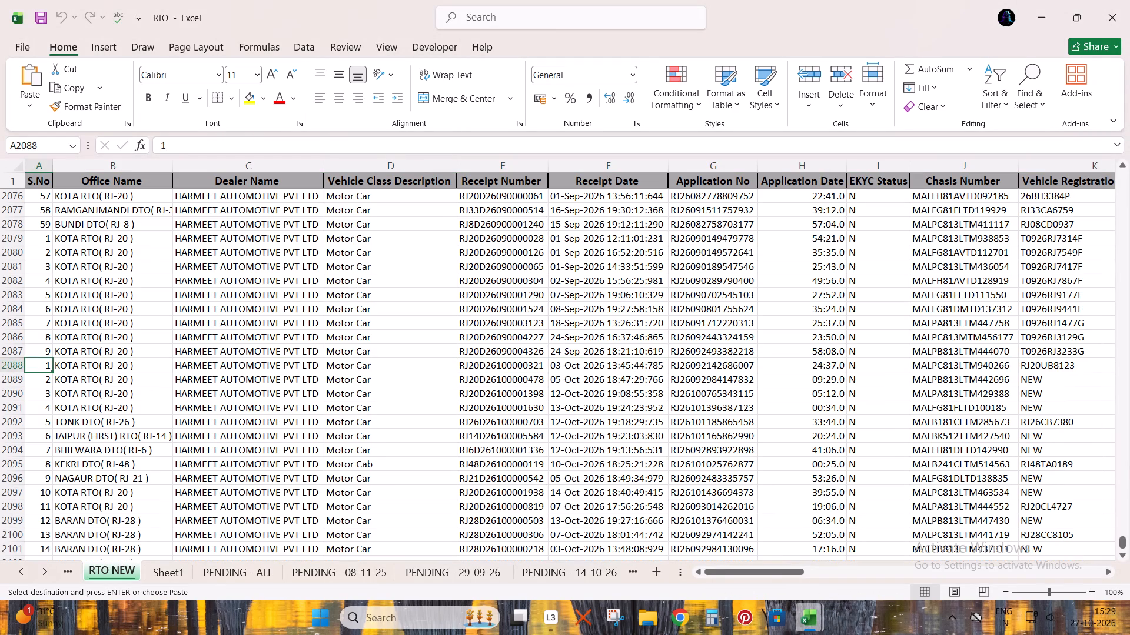
{"action": "key", "text": "ctrl+v"}
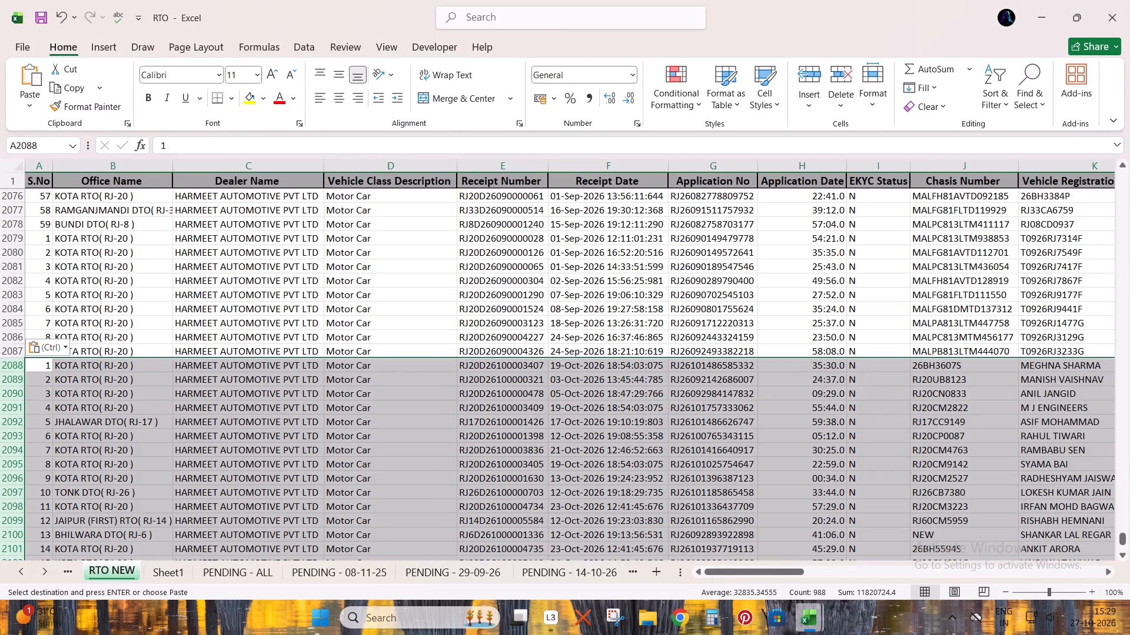
{"action": "scroll", "coordinate": [668, 345], "scroll_direction": "down", "scroll_amount": 3}
{"action": "scroll", "coordinate": [603, 418], "scroll_direction": "down", "scroll_amount": 6}
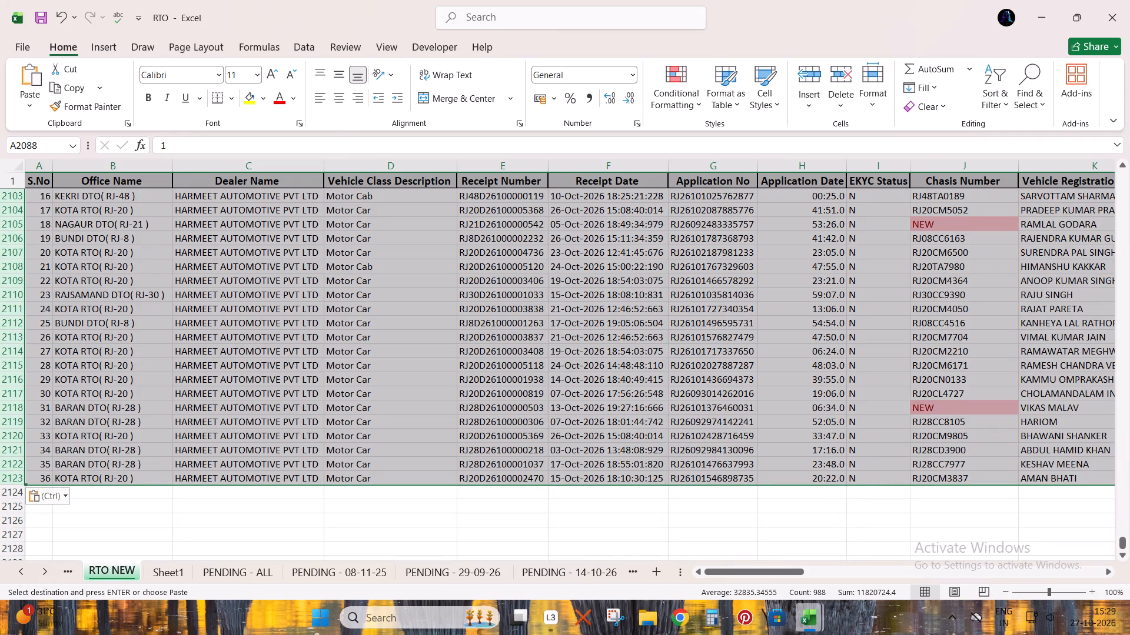
{"action": "key", "text": "ctrl+s"}
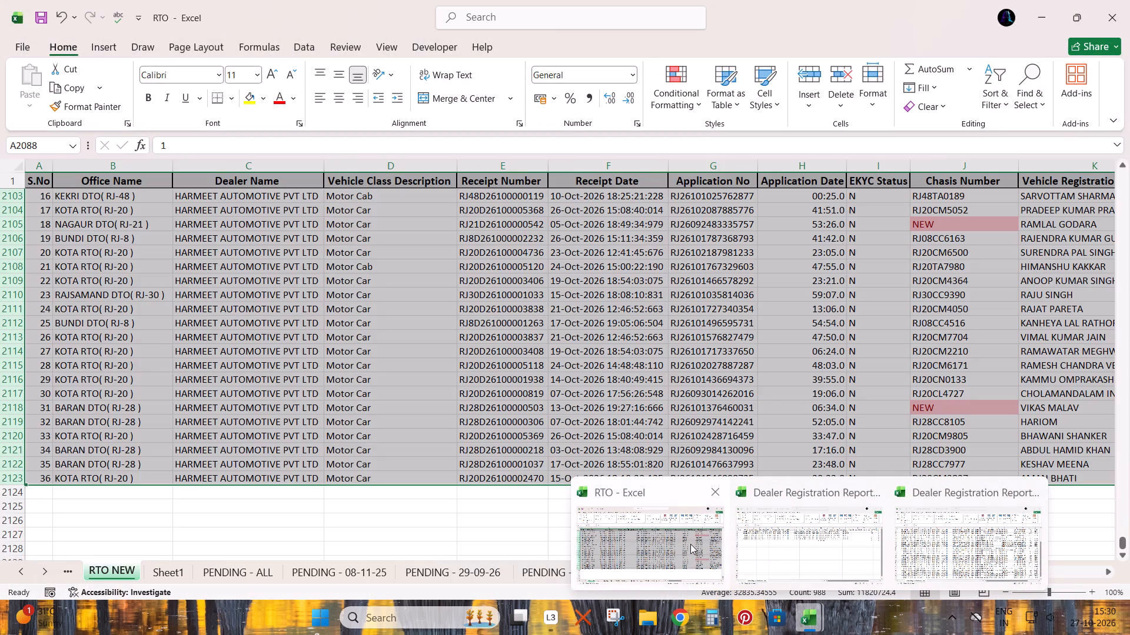
{"action": "left_click", "coordinate": [604, 537]}
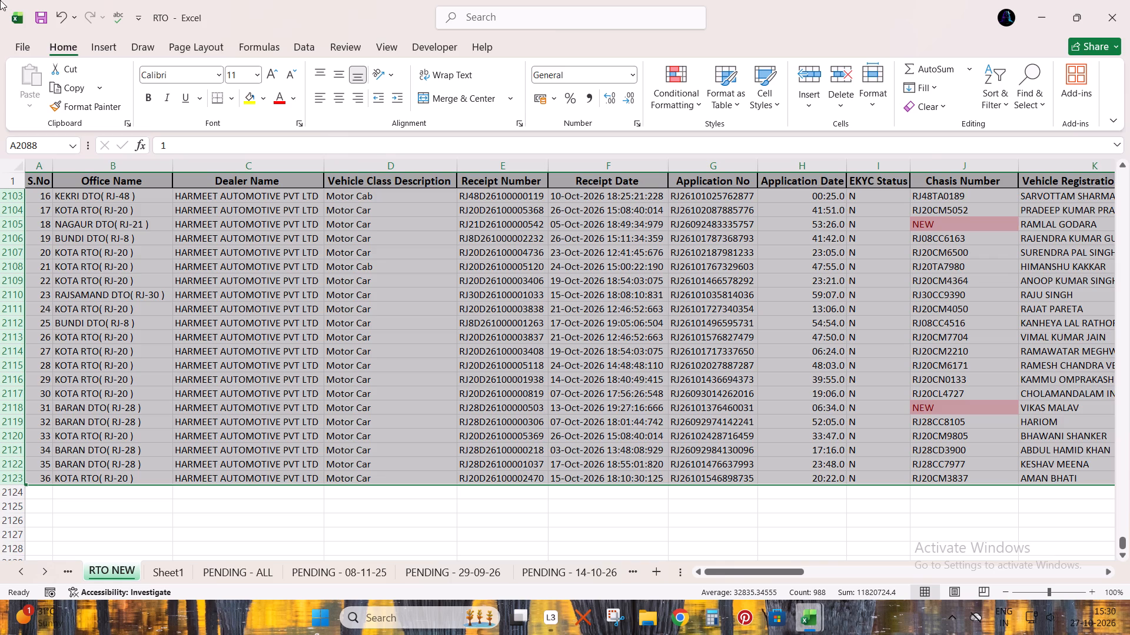
{"action": "left_click", "coordinate": [42, 12]}
Copy the five record rows of the 10_39_17 Dealer Registration Report into RTO NEW from cell A2124, and save the RTO workbook.
{"action": "scroll", "coordinate": [363, 343], "scroll_direction": "down", "scroll_amount": 1}
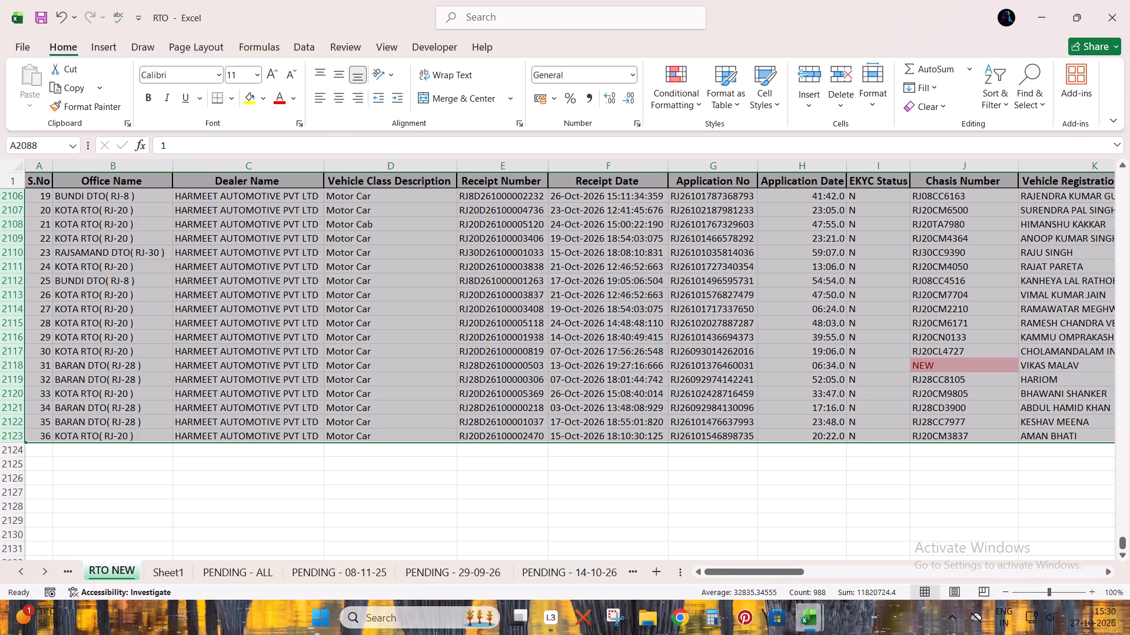
{"action": "scroll", "coordinate": [363, 343], "scroll_direction": "up", "scroll_amount": 7}
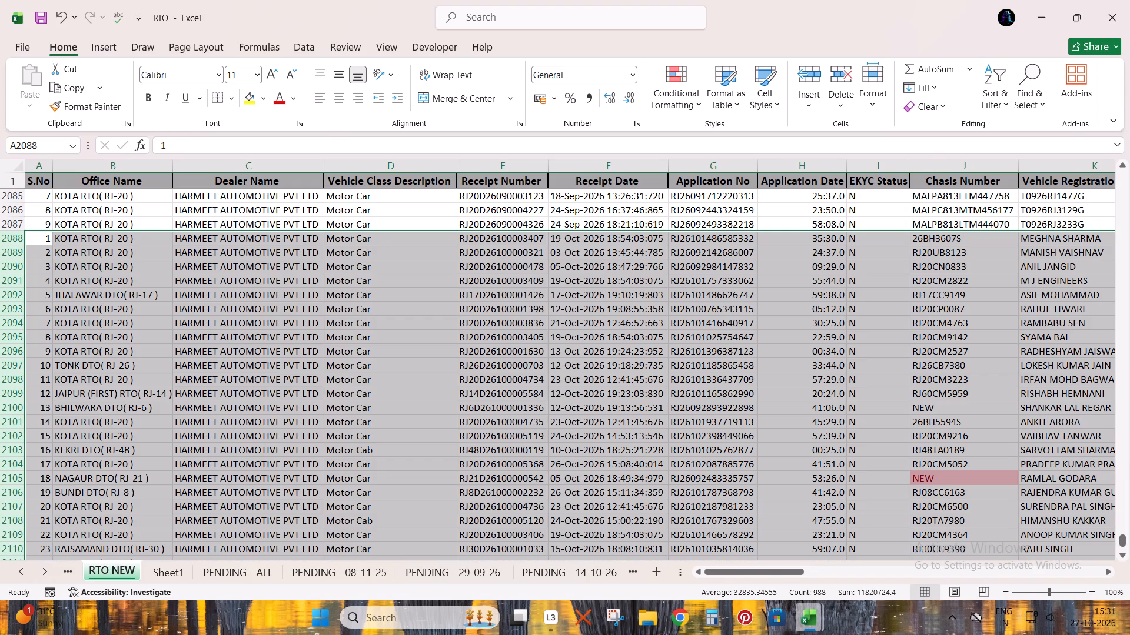
{"action": "key", "text": "alt+Tab"}
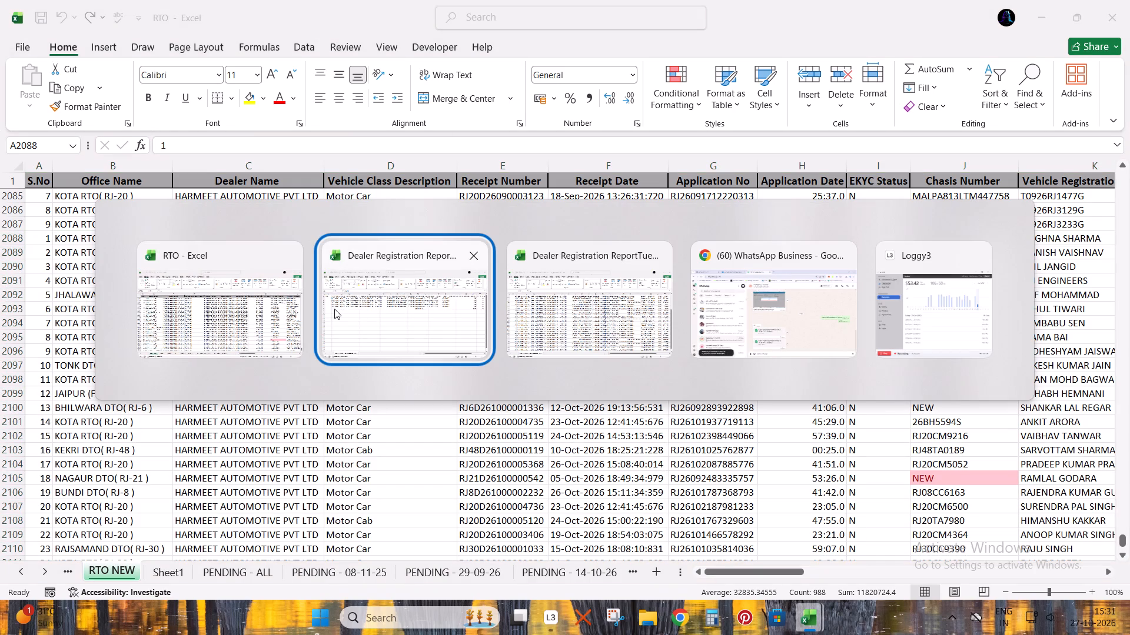
{"action": "key", "text": "ctrl+Up"}
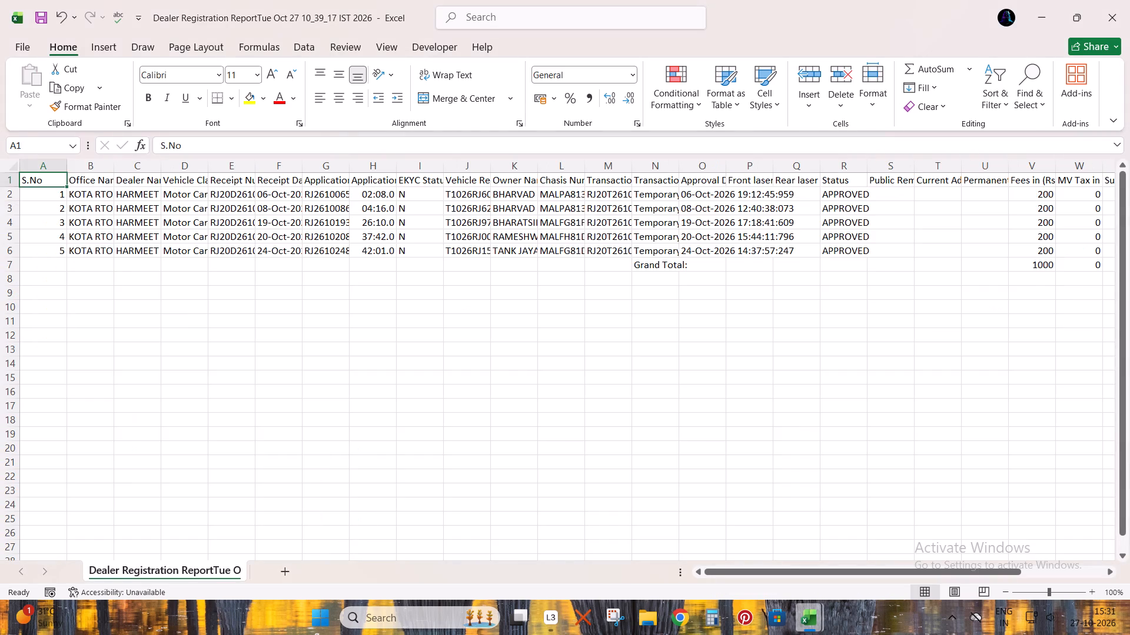
{"action": "key", "text": "ctrl+Left"}
{"action": "key", "text": "Down"}
{"action": "key", "text": "shift+space"}
{"action": "key", "text": "ctrl+shift+Down"}
{"action": "key", "text": "ctrl+c"}
{"action": "key", "text": "alt+Tab"}
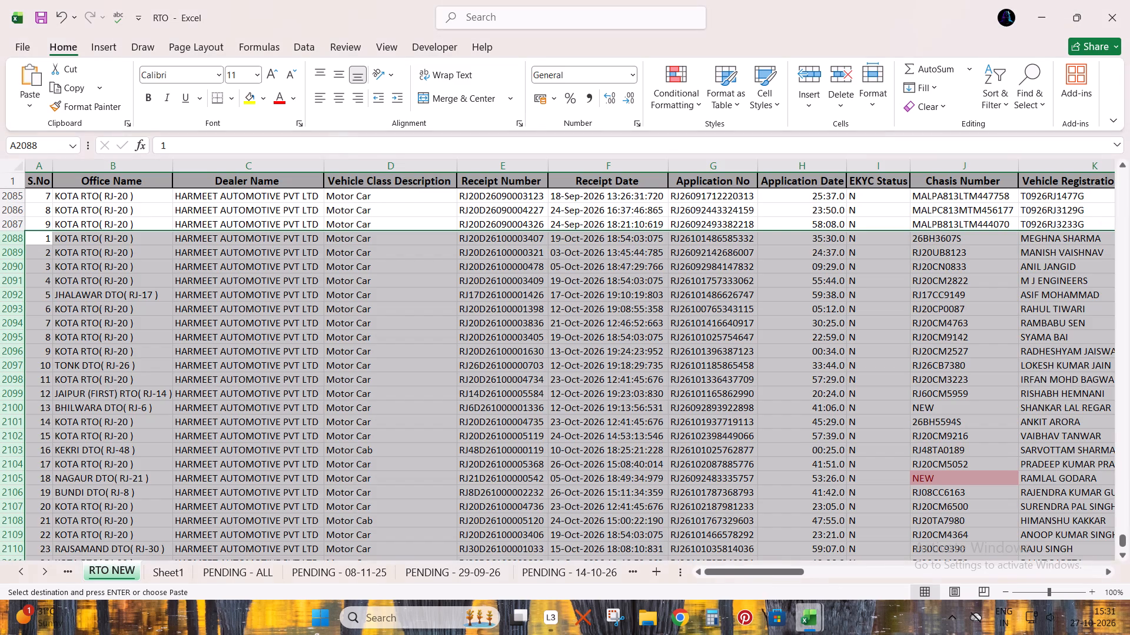
{"action": "key", "text": "ctrl+Down"}
{"action": "key", "text": "Down"}
{"action": "key", "text": "ctrl+v"}
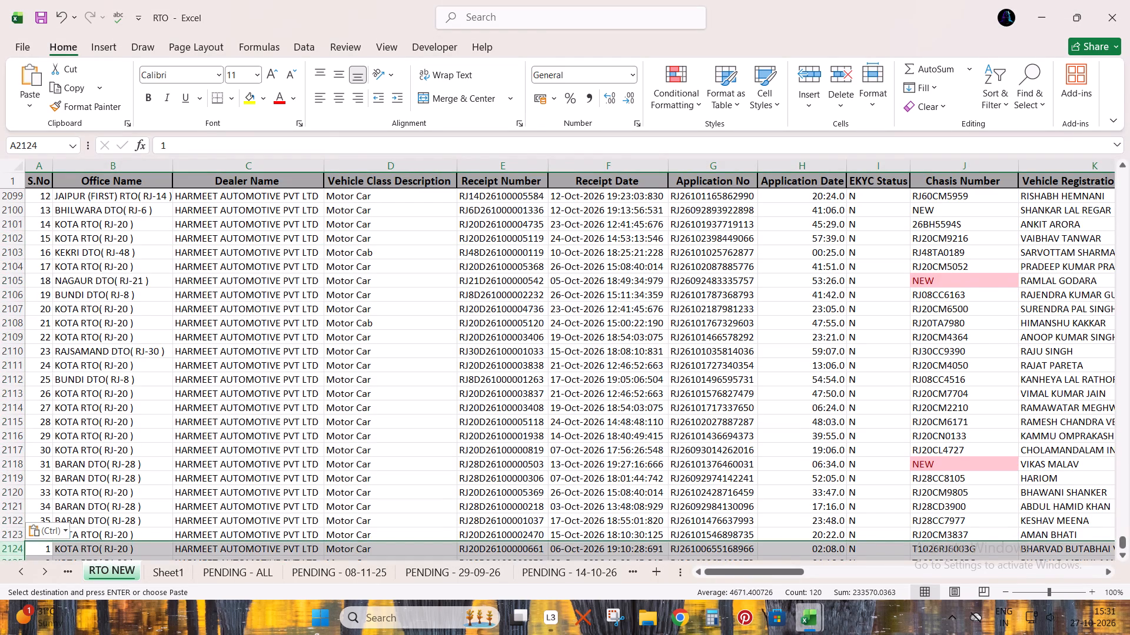
{"action": "key", "text": "ctrl+s"}
Close the two Dealer Registration Report workbooks, 10_39_17 and 10_39_04.
{"action": "key", "text": "alt+Tab"}
{"action": "left_click", "coordinate": [1129, 0]}
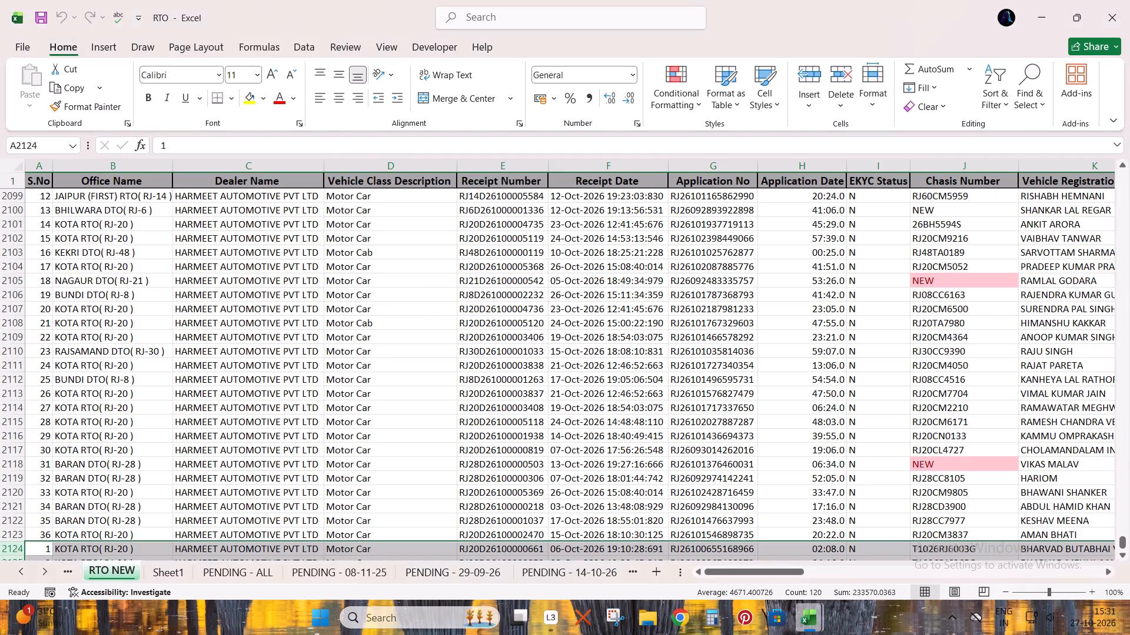
{"action": "key", "text": "alt+Tab"}
{"action": "scroll", "coordinate": [314, 529], "scroll_direction": "down", "scroll_amount": 1}
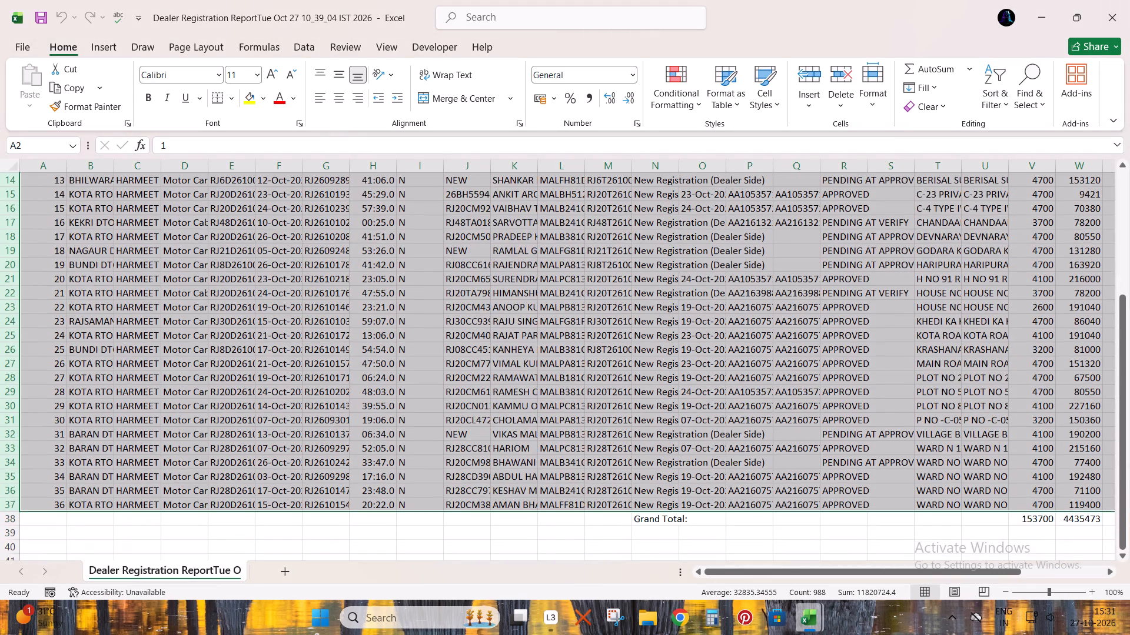
{"action": "left_click", "coordinate": [1129, 0]}
Insert a copy of the chassis numbers from L2088:L2128 at J2088 in the first Chasis Number column, shifting the existing cells right.
{"action": "scroll", "coordinate": [886, 381], "scroll_direction": "down", "scroll_amount": 1}
{"action": "scroll", "coordinate": [886, 381], "scroll_direction": "up", "scroll_amount": 4}
{"action": "scroll", "coordinate": [930, 352], "scroll_direction": "up", "scroll_amount": 2}
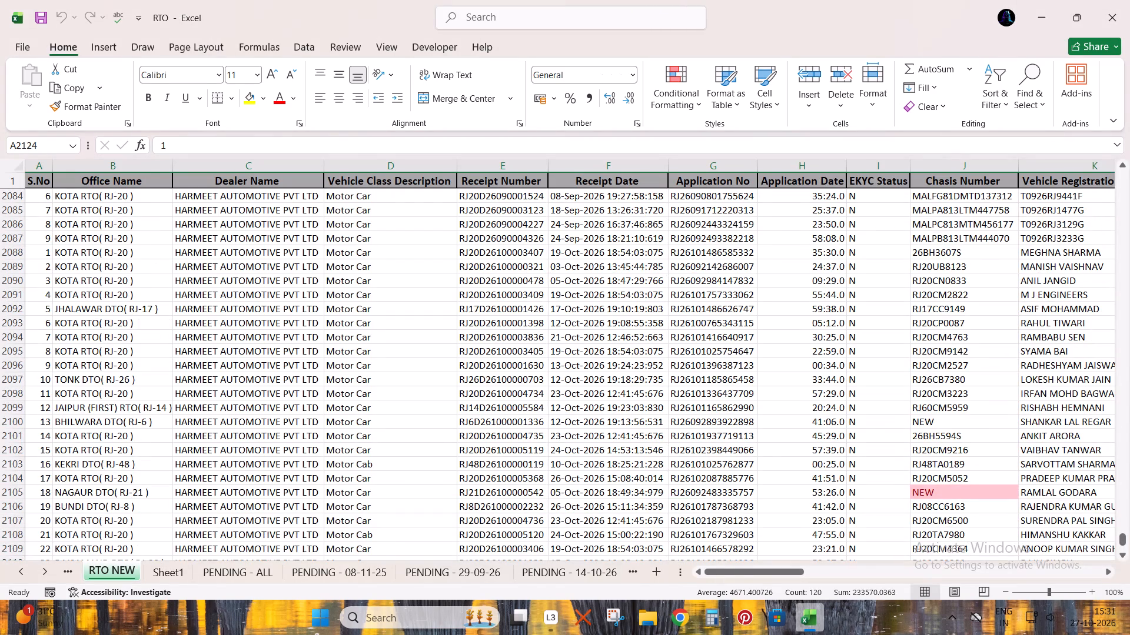
{"action": "left_click", "coordinate": [948, 253]}
{"action": "type", "text": "00"}
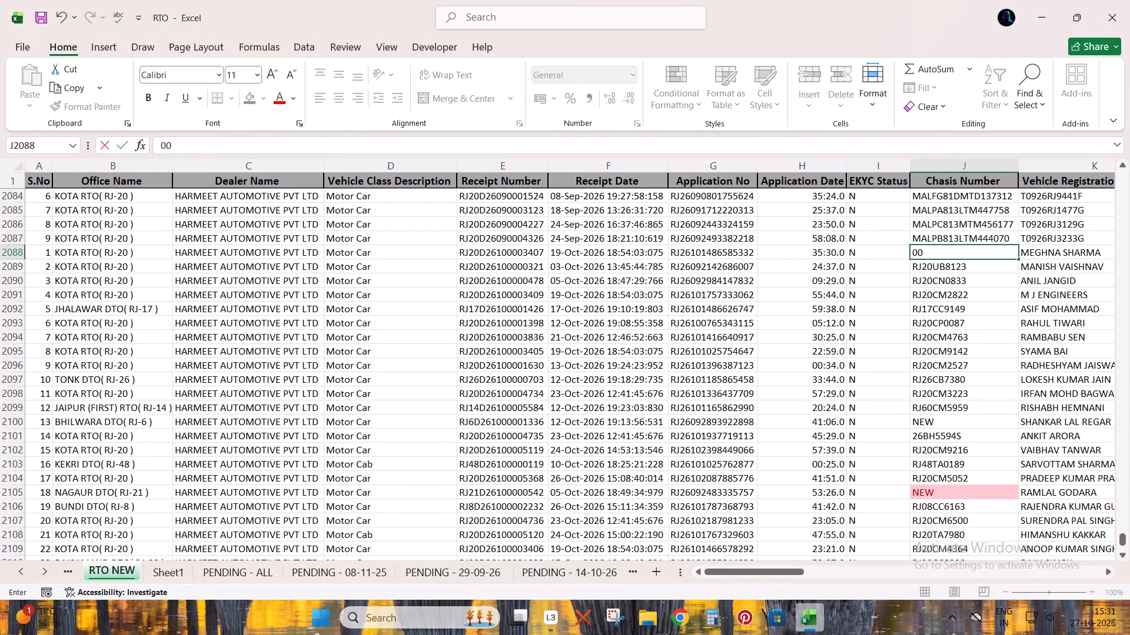
{"action": "key", "text": "Escape"}
{"action": "key", "text": "Right"}
{"action": "key", "text": "Right"}
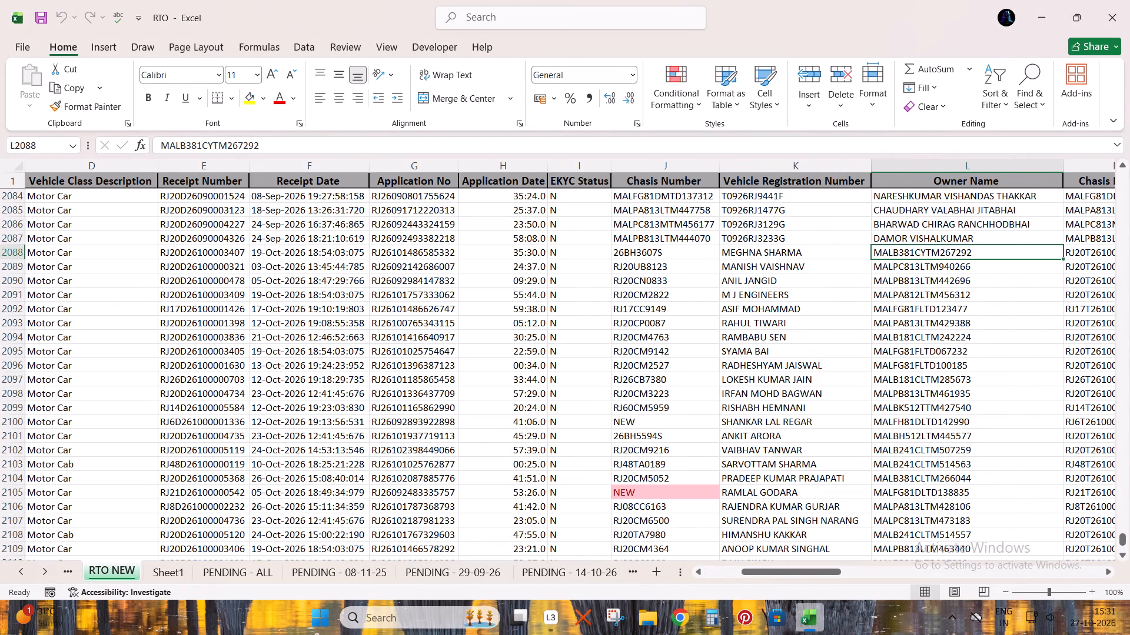
{"action": "key", "text": "ctrl+shift+Down"}
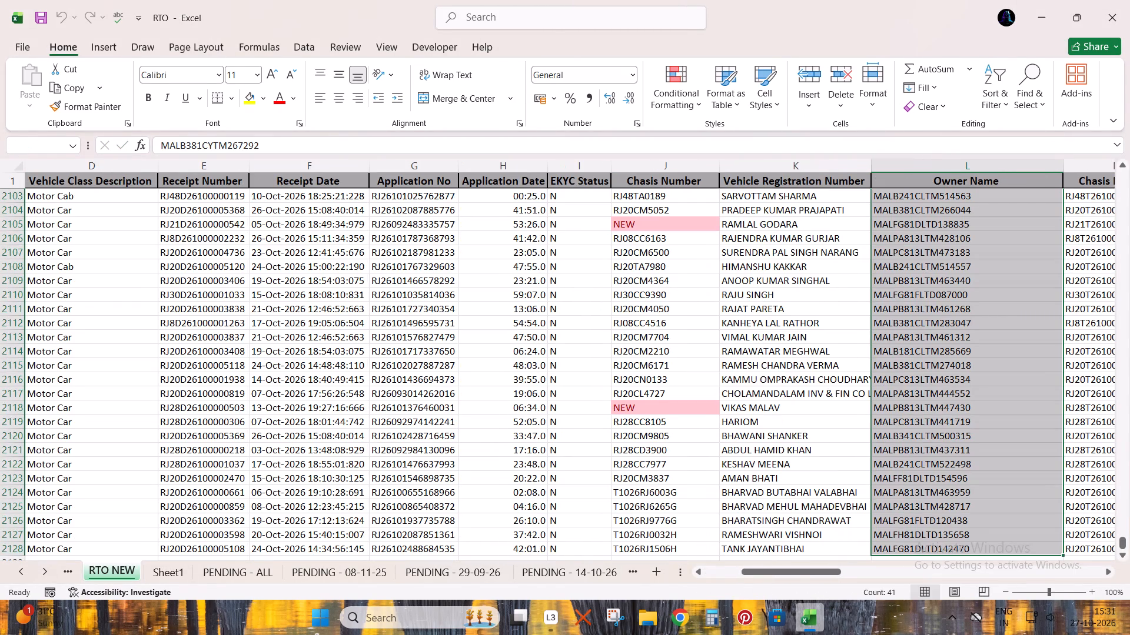
{"action": "key", "text": "ctrl+c"}
{"action": "key", "text": "Up"}
{"action": "key", "text": "Left"}
{"action": "key", "text": "Left"}
{"action": "key", "text": "Down"}
{"action": "key", "text": "ctrl+plus"}
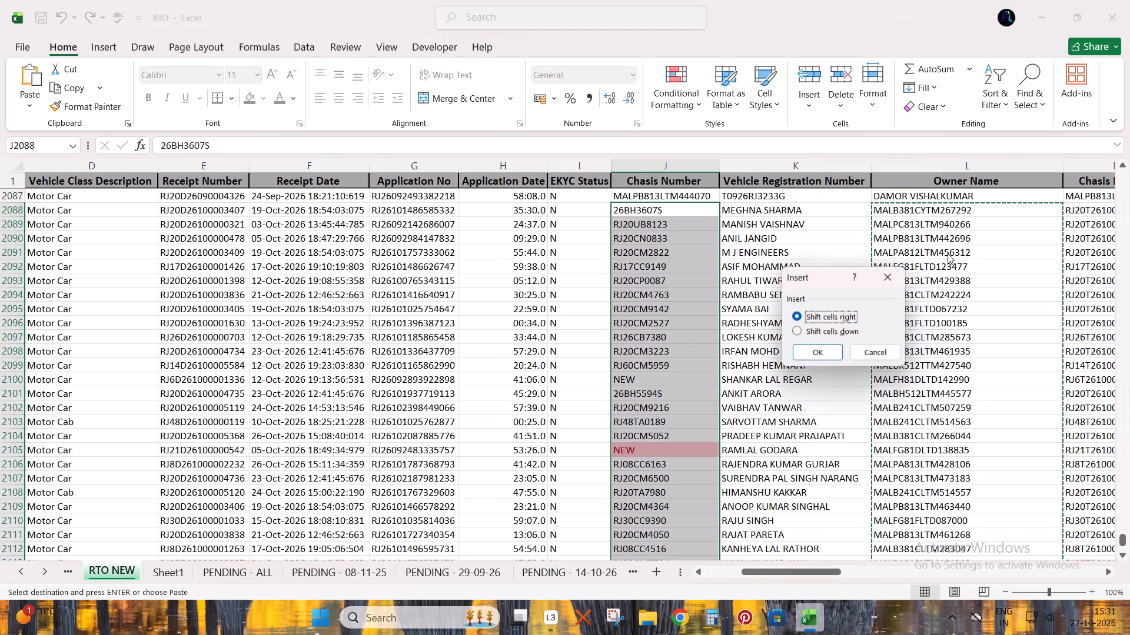
{"action": "key", "text": "Return"}
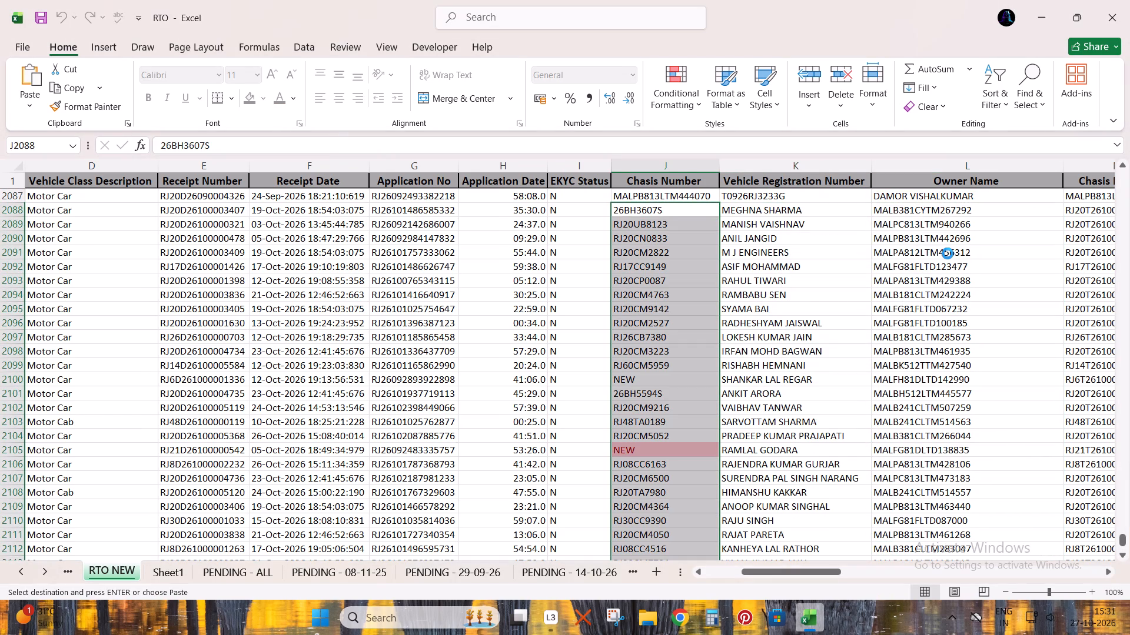
Insert blank cells under Transaction Id and Bank Ref. No. for rows 2088 to 2128, shifting the existing cells right.
{"action": "key", "text": "Right"}
{"action": "key", "text": "Right"}
{"action": "key", "text": "Right"}
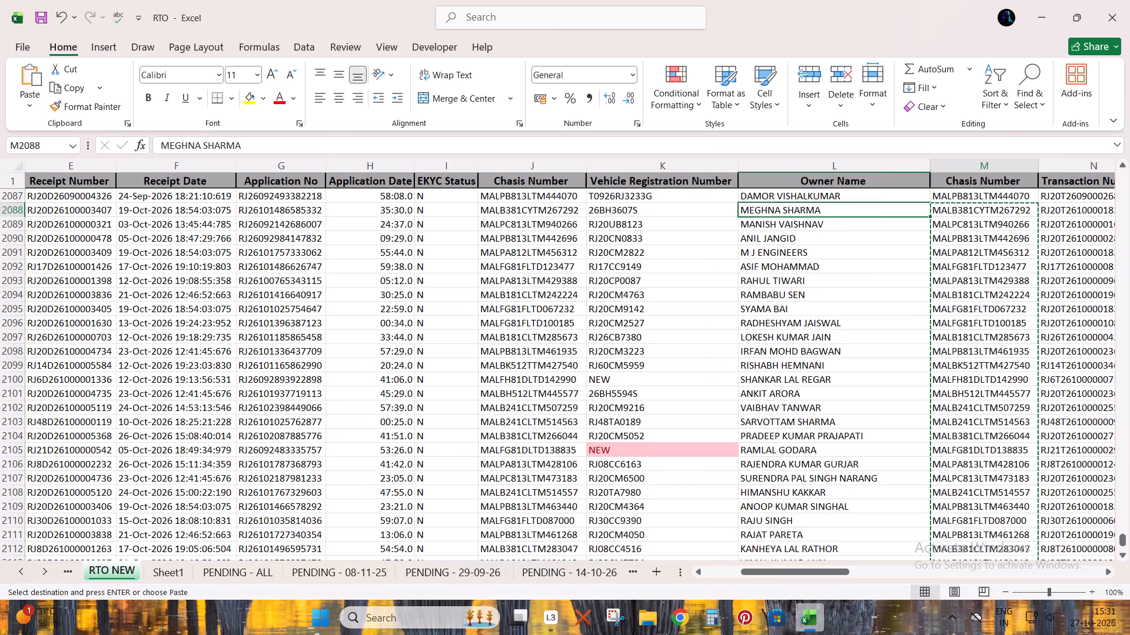
{"action": "key", "text": "Right"}
{"action": "key", "text": "Right"}
{"action": "key", "text": "Escape"}
{"action": "key", "text": "Right"}
{"action": "key", "text": "Right"}
{"action": "key", "text": "Left"}
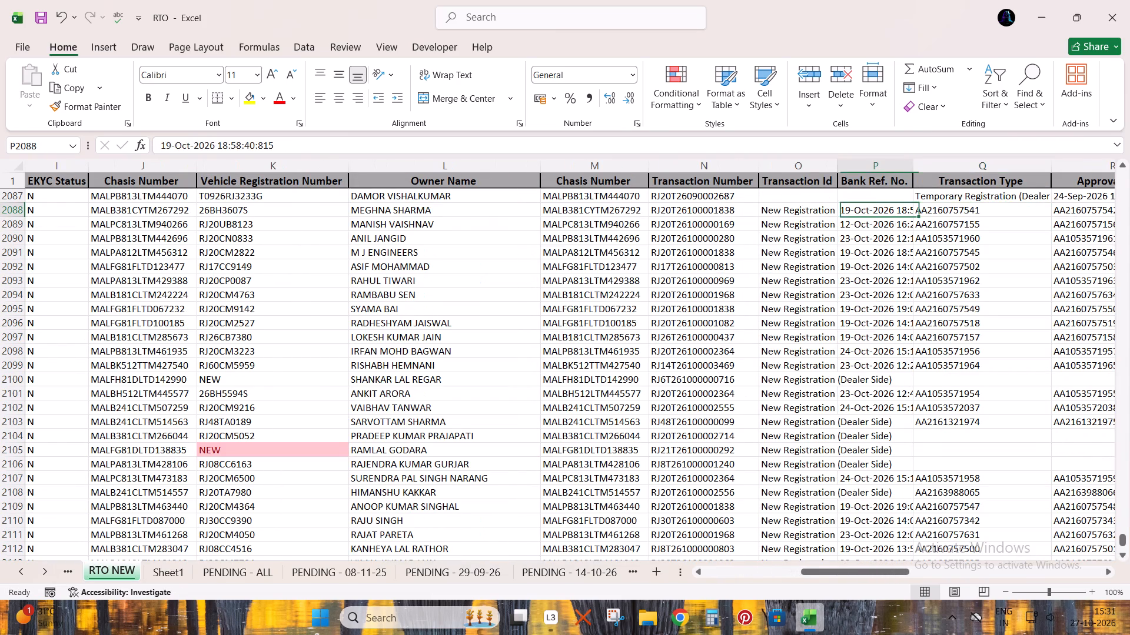
{"action": "key", "text": "Left"}
{"action": "key", "text": "shift+Right"}
{"action": "key", "text": "ctrl+shift+Down"}
{"action": "key", "text": "ctrl+plus"}
{"action": "key", "text": "Return"}
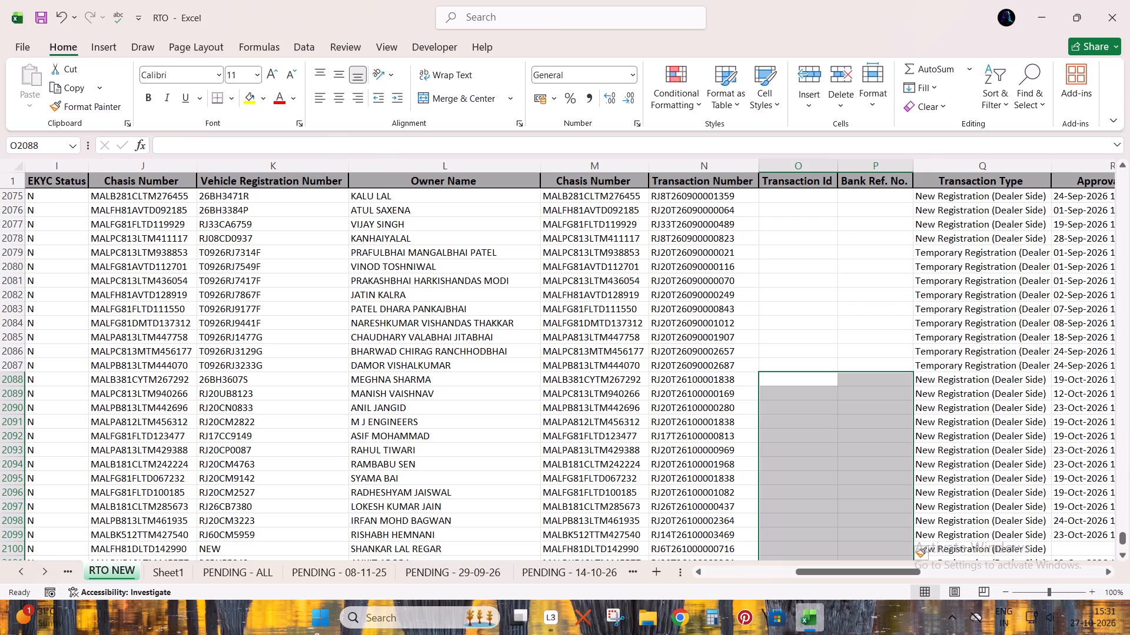
Check the pasted rows against the column headers across to Total in (Rs.) and down to the last record, row 2128.
{"action": "key", "text": "Right"}
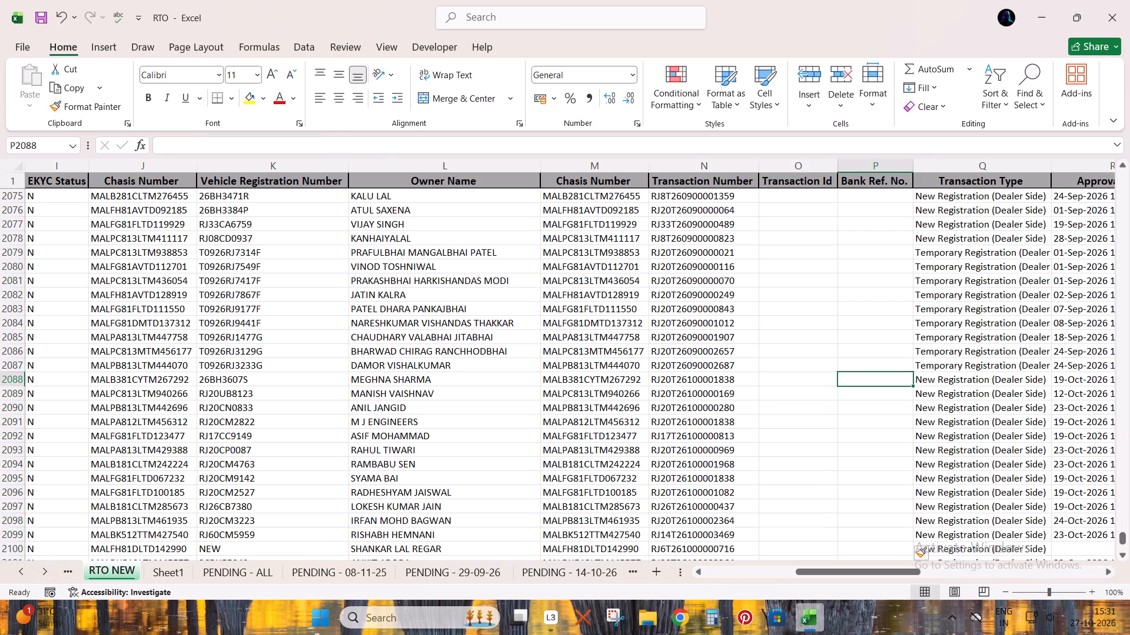
{"action": "key", "text": "ctrl+Right"}
{"action": "key", "text": "ctrl+Right"}
{"action": "key", "text": "ctrl+Right"}
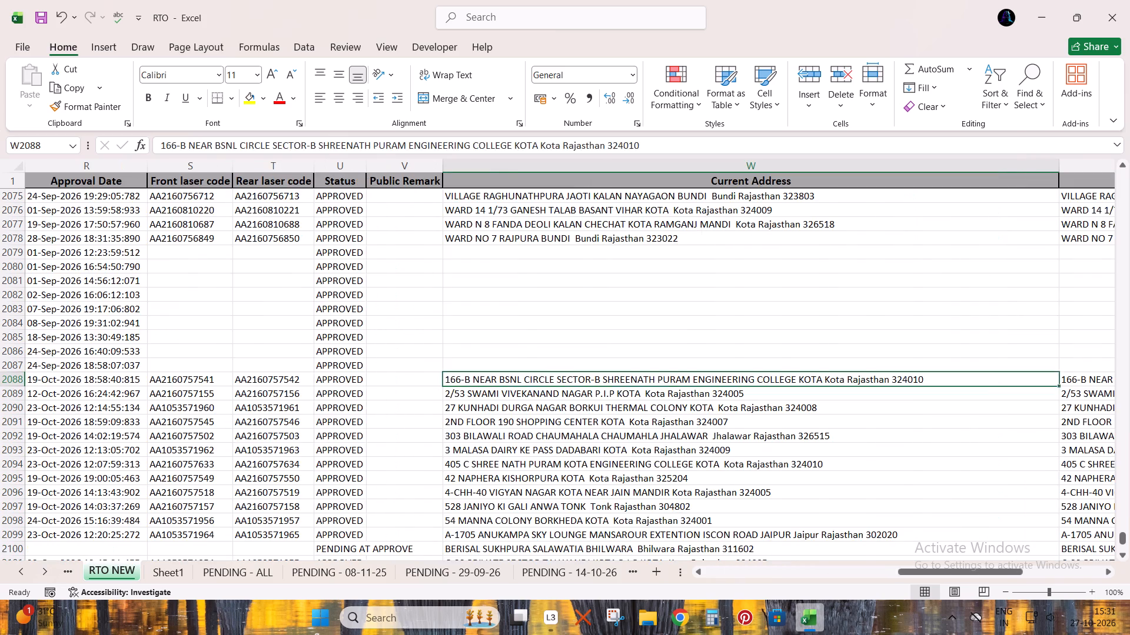
{"action": "key", "text": "ctrl+Right"}
{"action": "key", "text": "Left"}
{"action": "key", "text": "ctrl+Left"}
{"action": "key", "text": "ctrl+Left"}
{"action": "key", "text": "ctrl+Right"}
{"action": "key", "text": "ctrl+Right"}
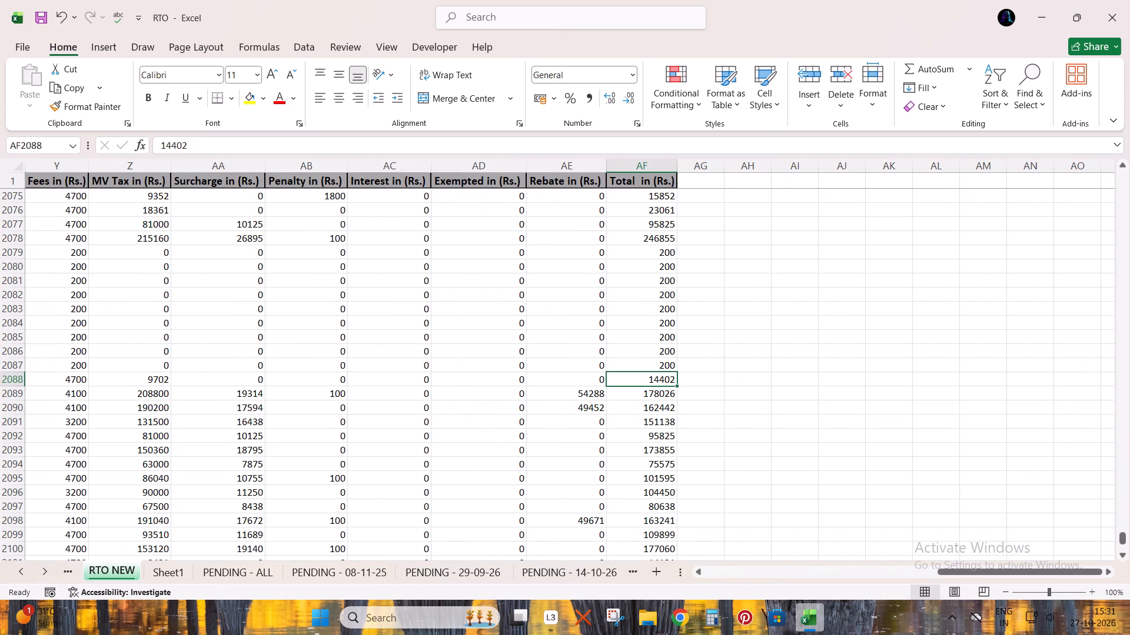
{"action": "key", "text": "ctrl+Down"}
{"action": "key", "text": "Down"}
{"action": "key", "text": "Left"}
{"action": "key", "text": "Up"}
{"action": "key", "text": "ctrl+Left"}
{"action": "key", "text": "ctrl+Left"}
{"action": "key", "text": "ctrl+Left"}
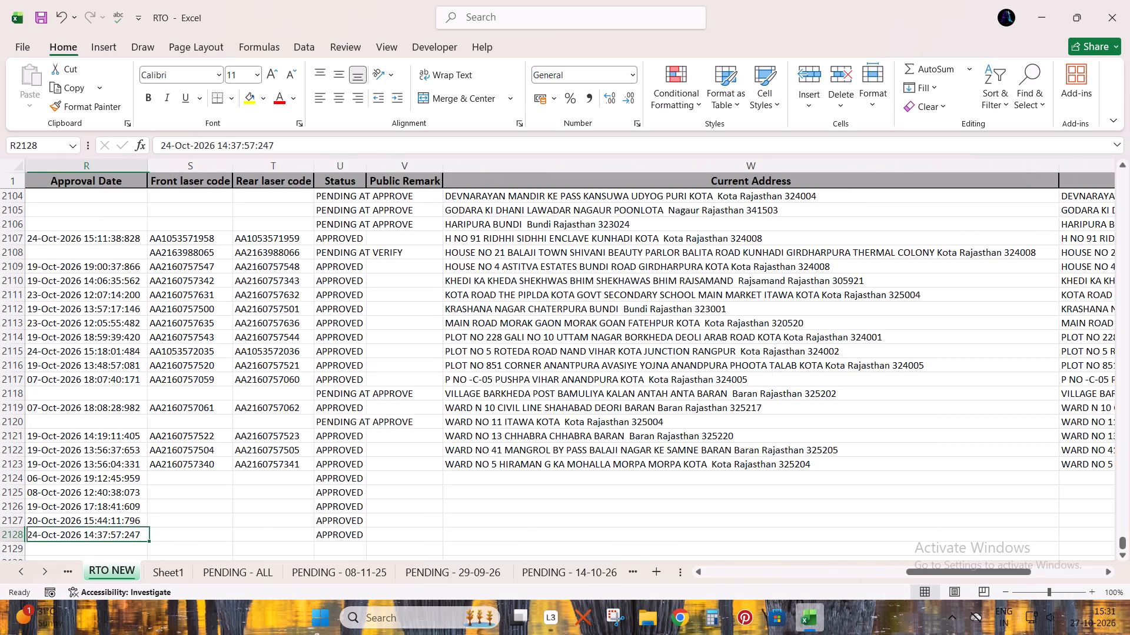
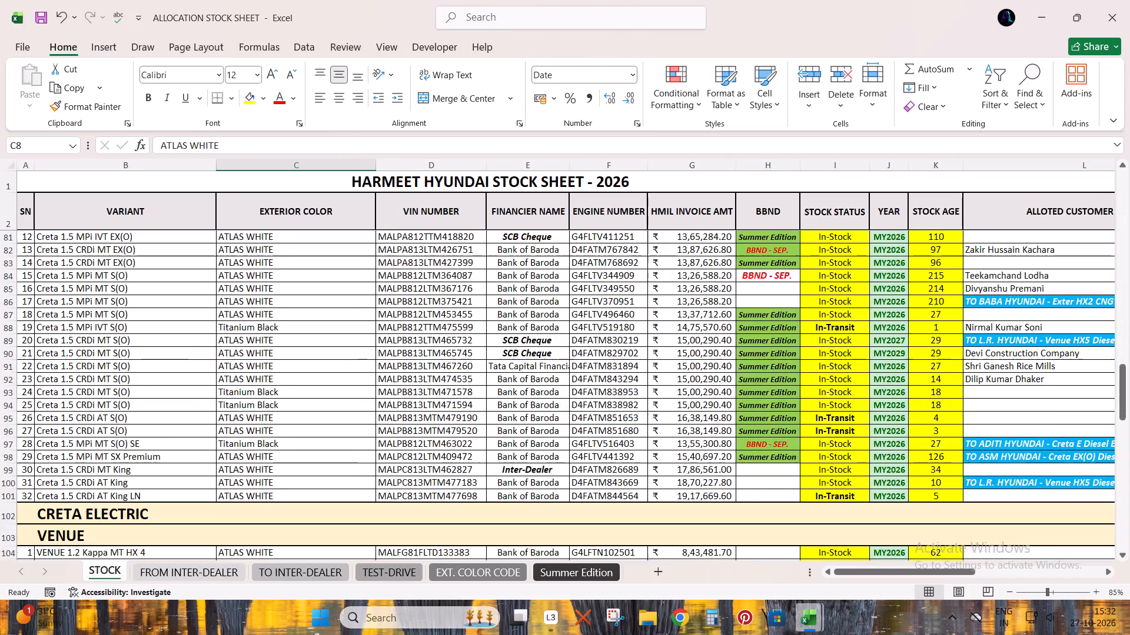
Examine the Venue rows on the STOCK sheet across to Plant Billing Date, and return to the RTO workbook's RTO NEW sheet.
{"action": "scroll", "coordinate": [587, 429], "scroll_direction": "down", "scroll_amount": 6}
{"action": "scroll", "coordinate": [587, 429], "scroll_direction": "up", "scroll_amount": 1}
{"action": "scroll", "coordinate": [587, 429], "scroll_direction": "down", "scroll_amount": 5}
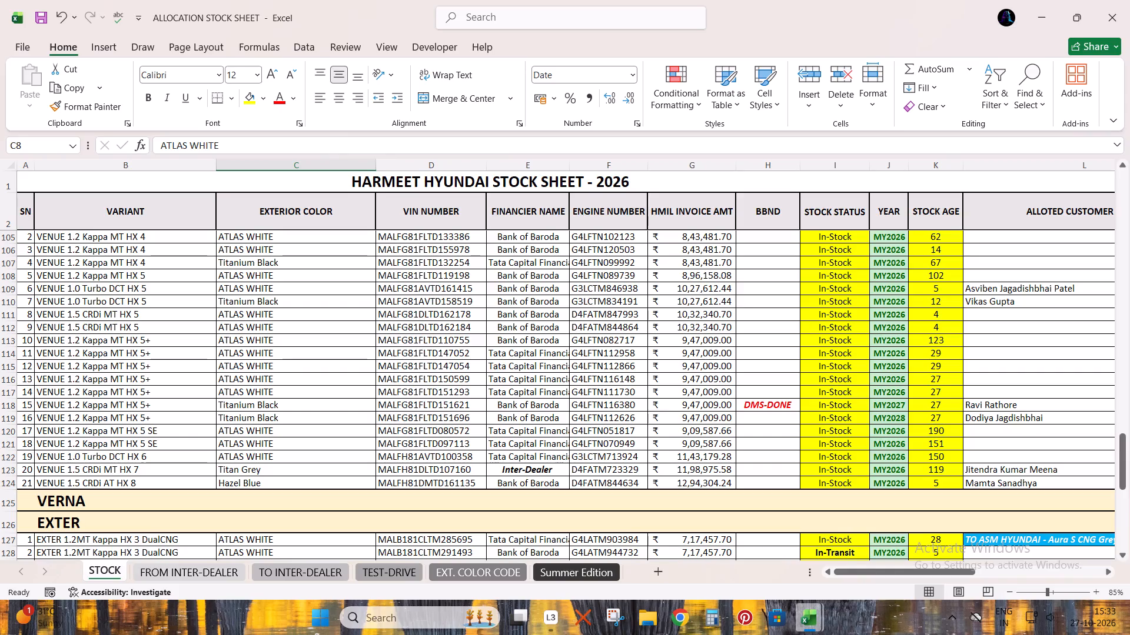
{"action": "left_click_drag", "start_coordinate": [886, 470], "coordinate": [929, 464]}
{"action": "key", "text": "Down"}
{"action": "key", "text": "Right"}
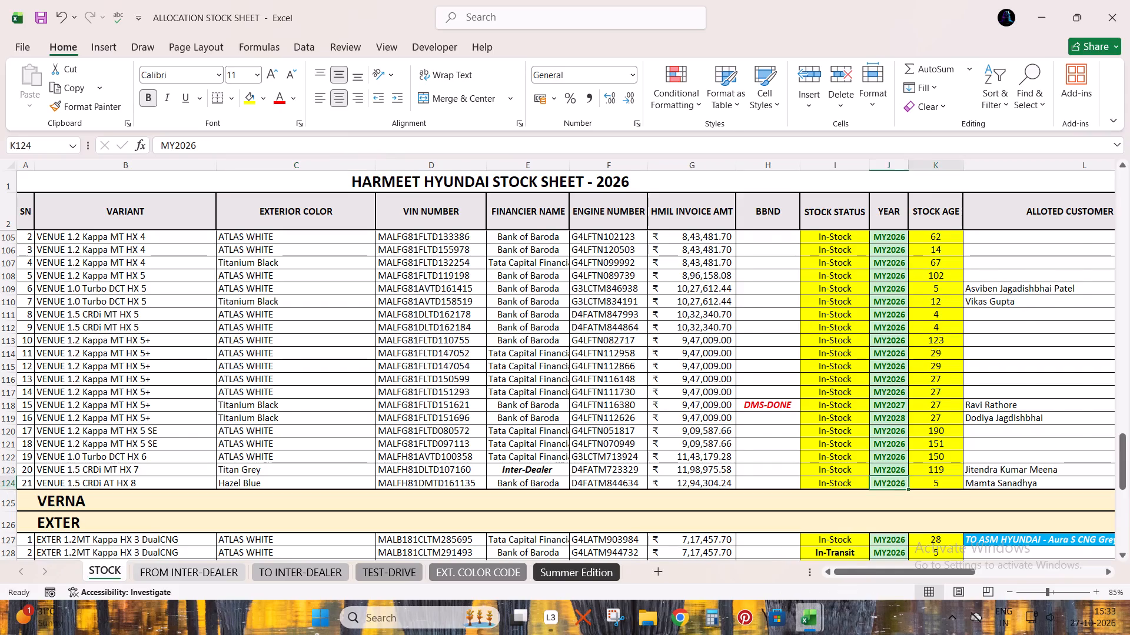
{"action": "key", "text": "Right"}
{"action": "key", "text": "Right"}
{"action": "key", "text": "Right"}
{"action": "key", "text": "Right"}
{"action": "key", "text": "Right"}
{"action": "key", "text": "Right"}
{"action": "key", "text": "Right"}
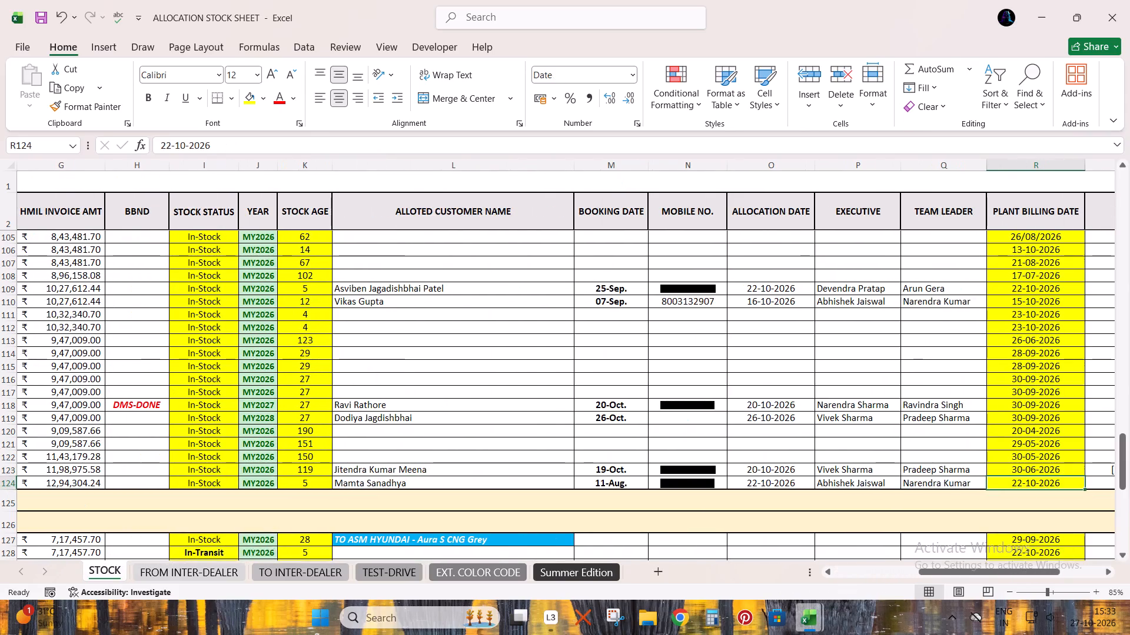
{"action": "key", "text": "Left"}
{"action": "key", "text": "Left"}
{"action": "key", "text": "Left"}
{"action": "key", "text": "Left"}
{"action": "key", "text": "Left"}
{"action": "key", "text": "Left"}
{"action": "key", "text": "Left"}
{"action": "key", "text": "Left"}
{"action": "key", "text": "Left"}
{"action": "key", "text": "Left"}
{"action": "key", "text": "Left"}
{"action": "key", "text": "Left"}
{"action": "key", "text": "Left"}
{"action": "key", "text": "Left"}
{"action": "key", "text": "Left"}
{"action": "key", "text": "Left"}
{"action": "key", "text": "Left"}
{"action": "key", "text": "Left"}
{"action": "key", "text": "Left"}
{"action": "key", "text": "Left"}
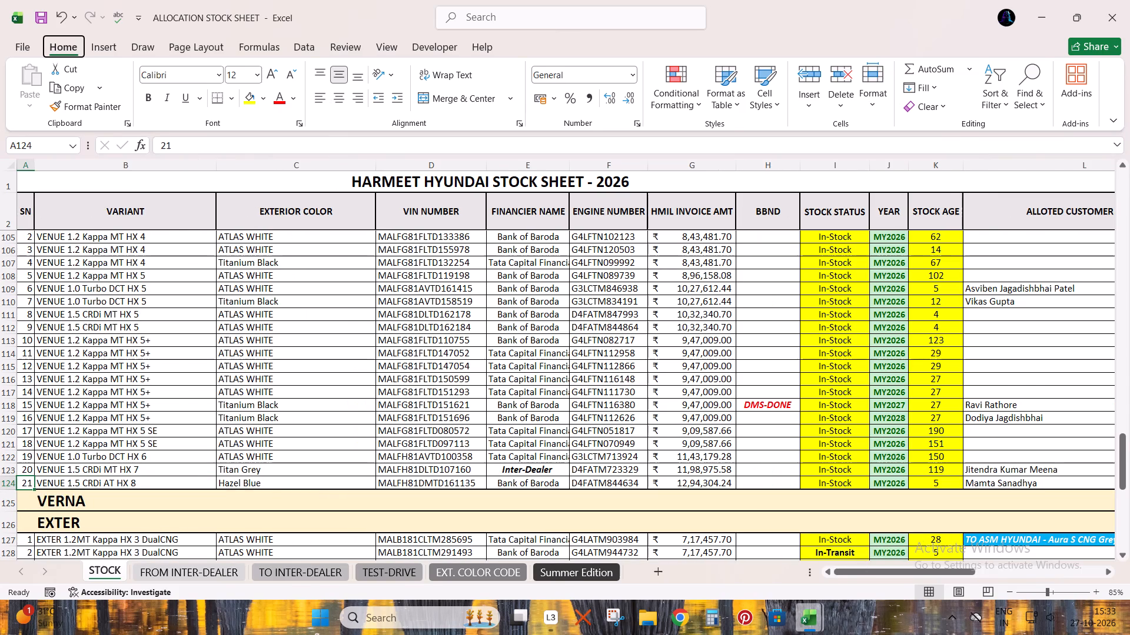
{"action": "key", "text": "alt+Tab"}
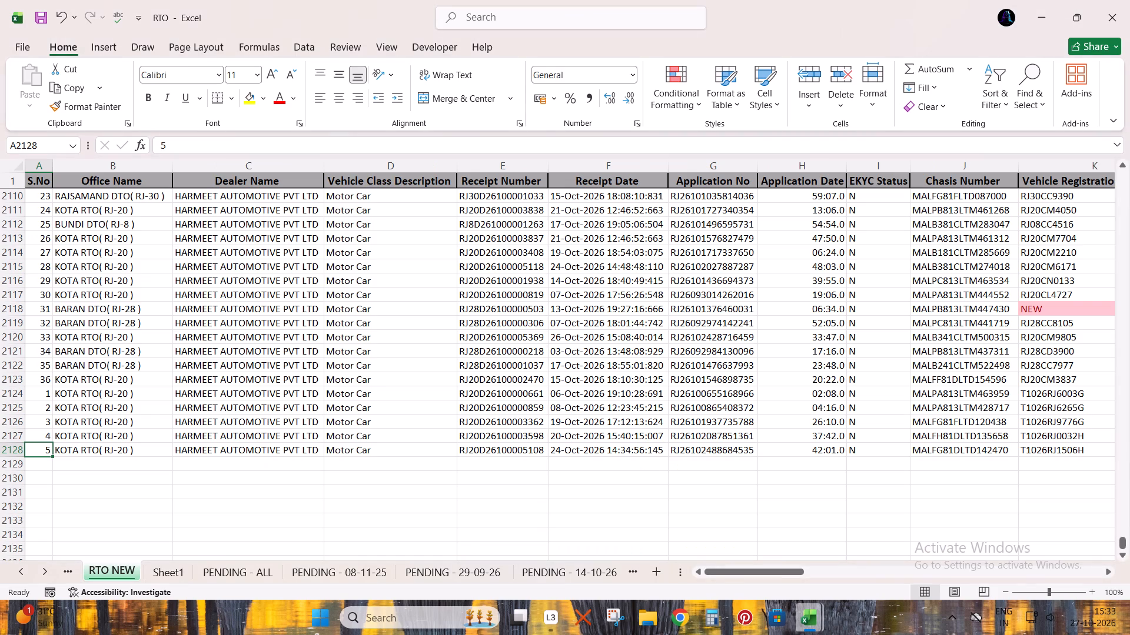
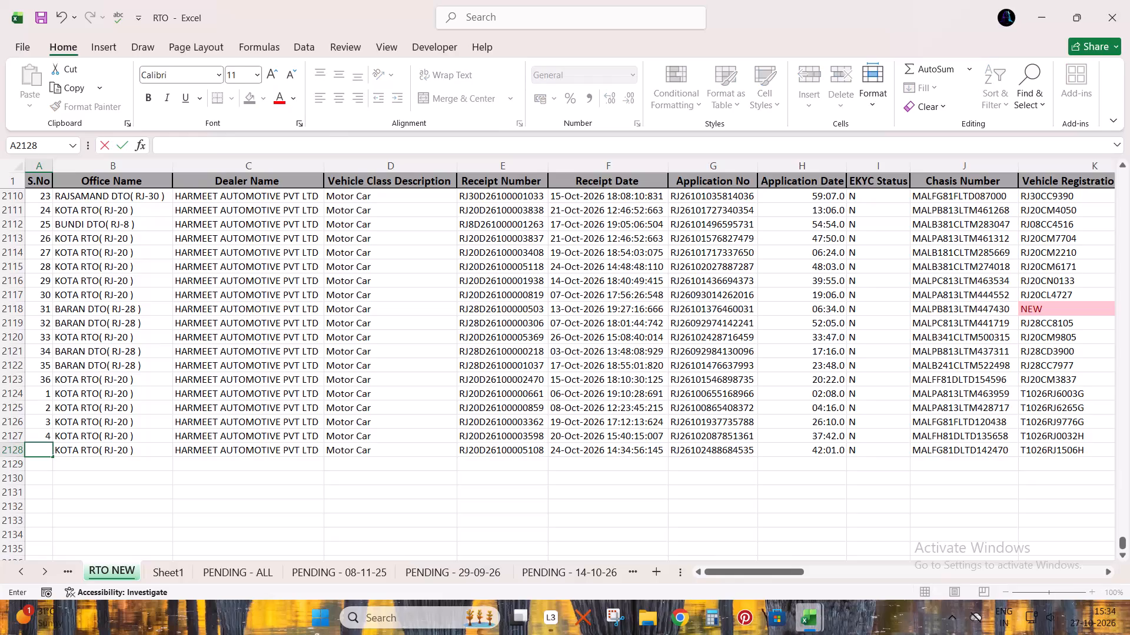
Discard the pending edit of the S.No cell A2128 on the RTO NEW sheet.
{"action": "key", "text": "Escape"}
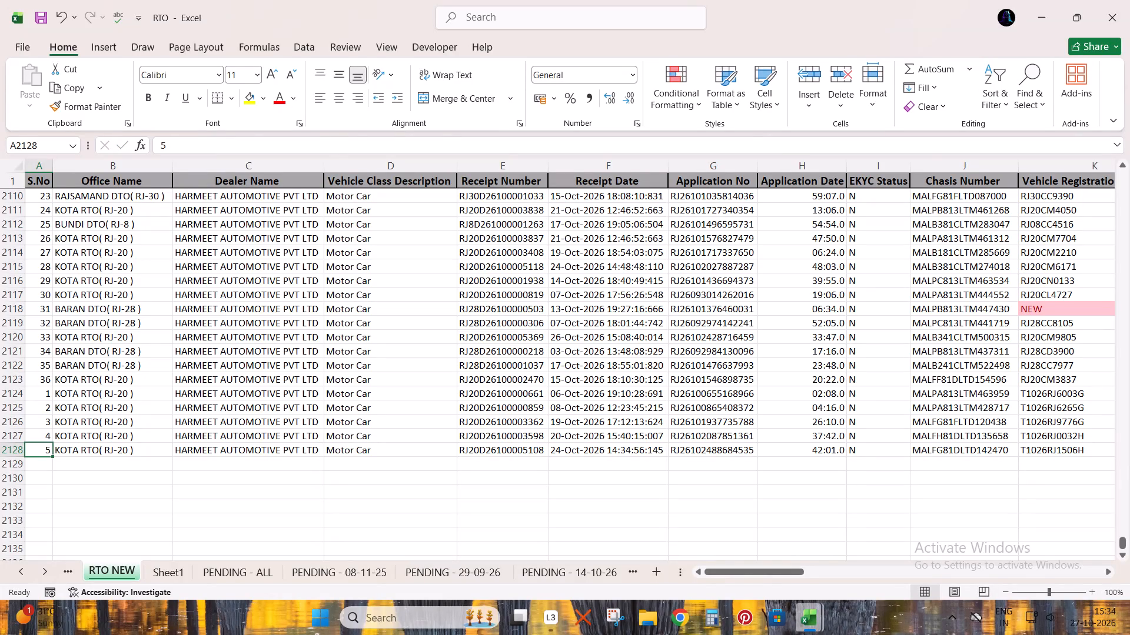
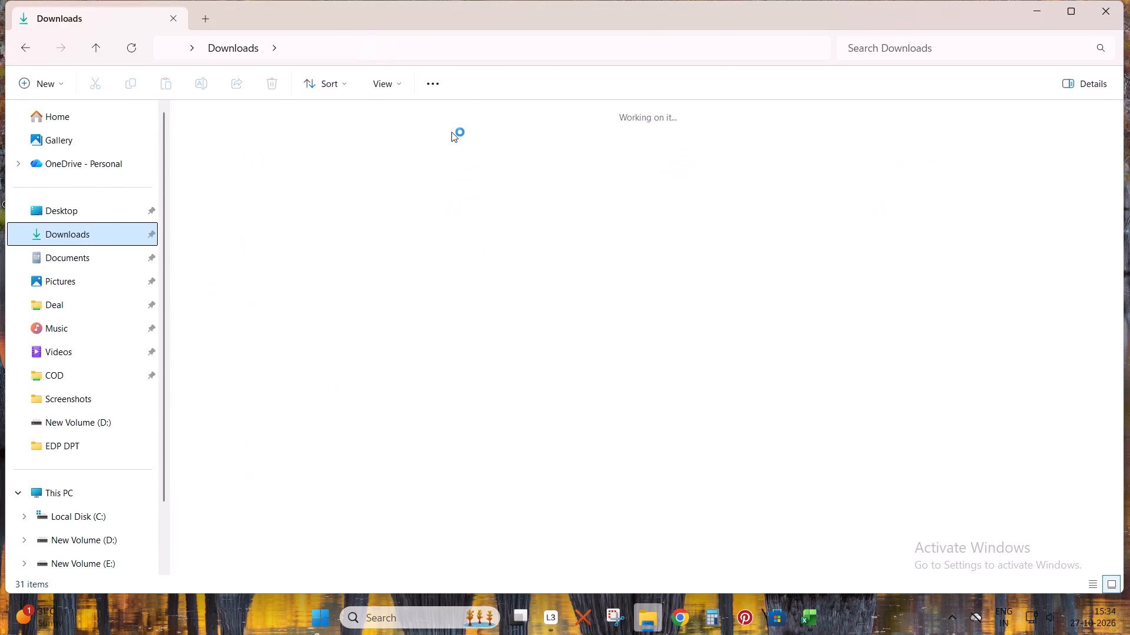
Open the Dealer Registration Report Tue Oct 27 10_39_04 file and turn on filters for its header row.
{"action": "double_click", "coordinate": [196, 183]}
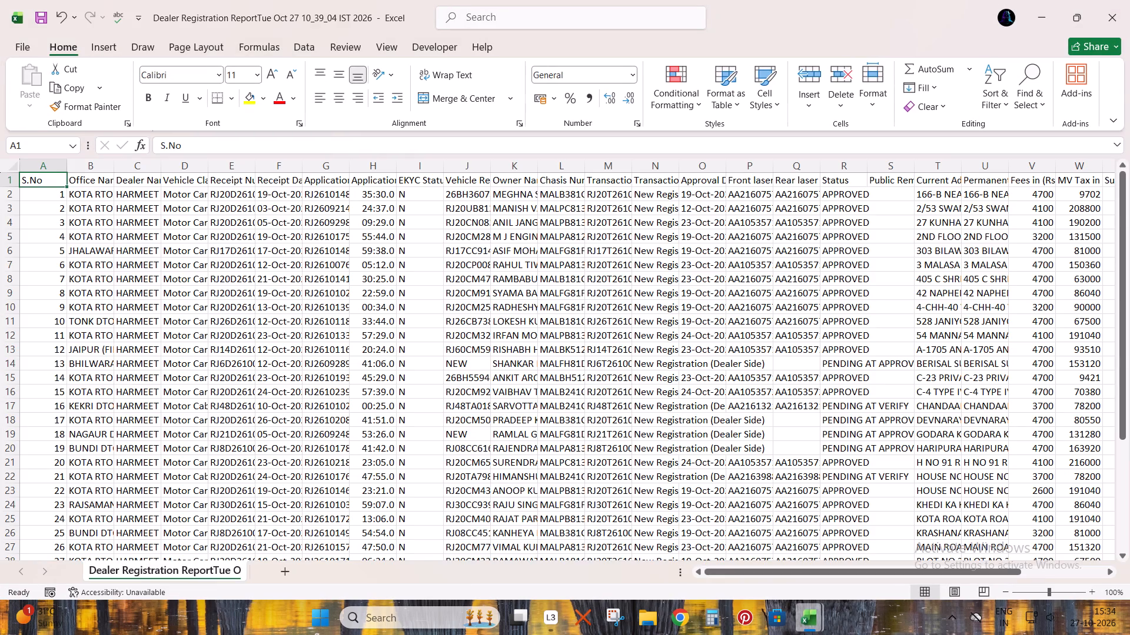
{"action": "key", "text": "ctrl+shift+l"}
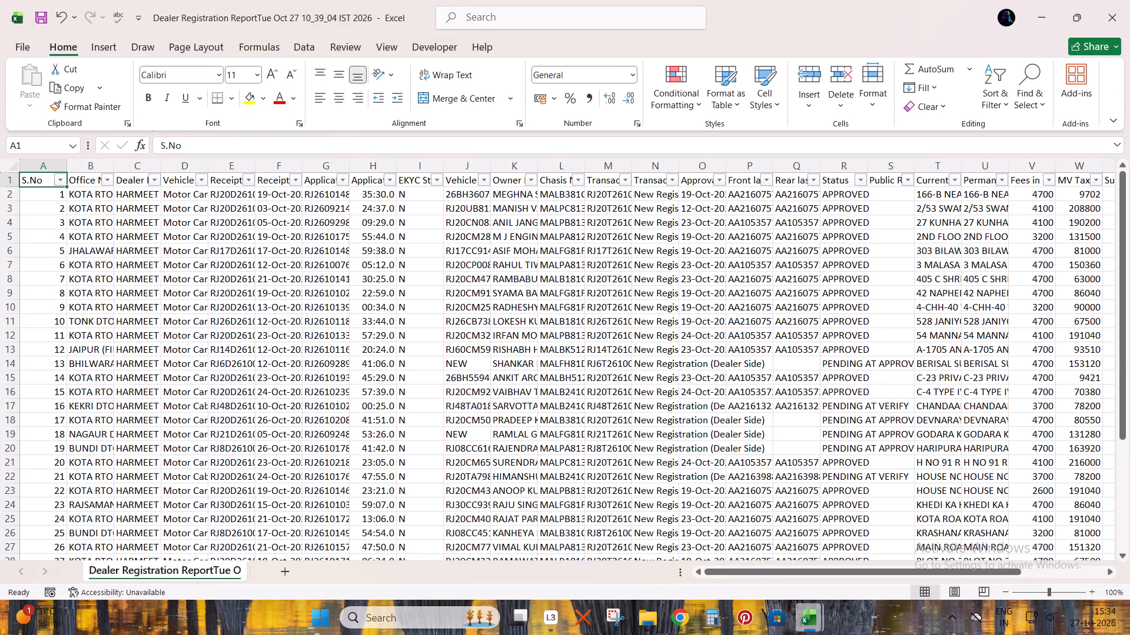
Fit all column widths of the report to their contents.
{"action": "left_click", "coordinate": [11, 161]}
{"action": "double_click", "coordinate": [67, 166]}
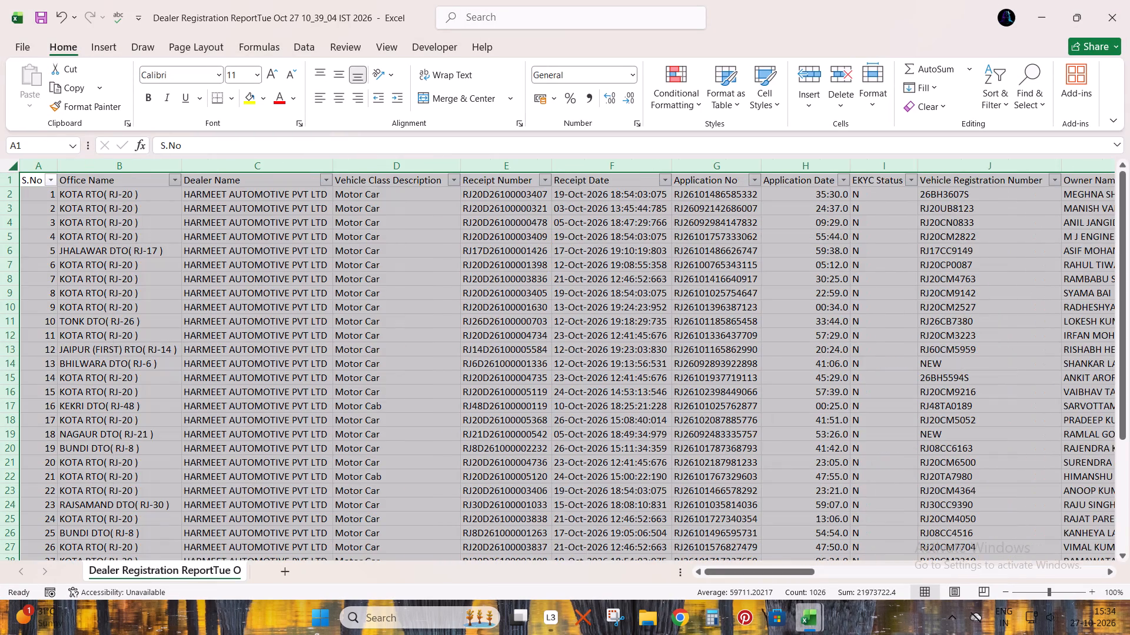
Examine the Vehicle Registration Number column of the report, including its filter values and full range of entries.
{"action": "key", "text": "Right"}
{"action": "key", "text": "Up"}
{"action": "key", "text": "Right"}
{"action": "key", "text": "Right"}
{"action": "key", "text": "Right"}
{"action": "key", "text": "Right"}
{"action": "key", "text": "Right"}
{"action": "key", "text": "Right"}
{"action": "key", "text": "Right"}
{"action": "key", "text": "Right"}
{"action": "key", "text": "Right"}
{"action": "key", "text": "Left"}
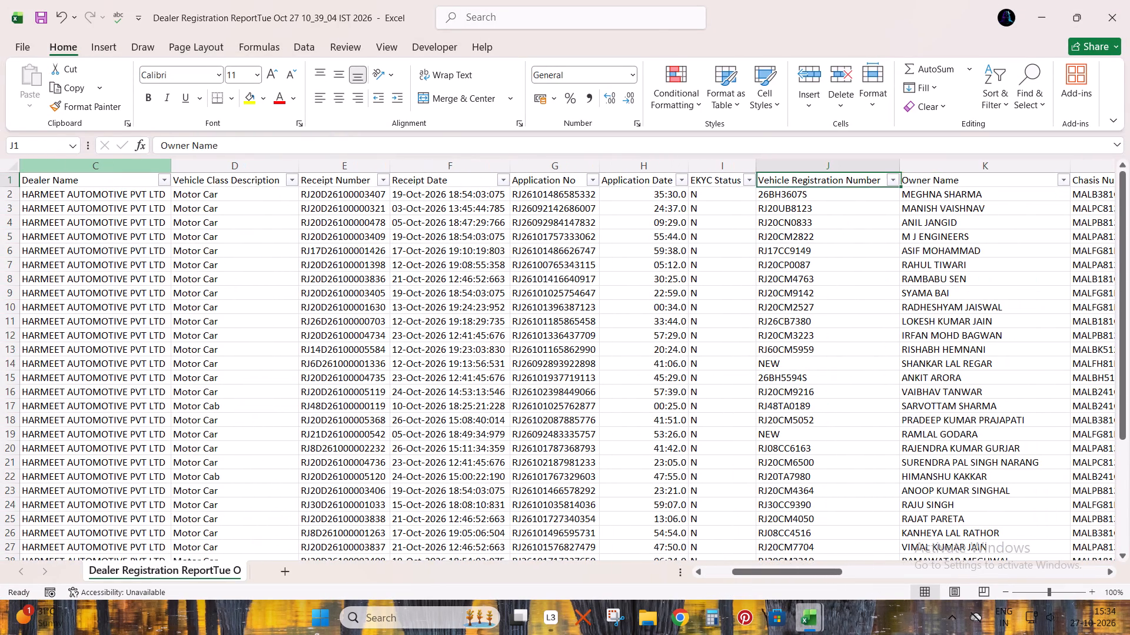
{"action": "key", "text": "Down"}
{"action": "key", "text": "Down"}
{"action": "key", "text": "Escape"}
{"action": "key", "text": "alt+Down"}
{"action": "key", "text": "Down"}
{"action": "key", "text": "Down"}
{"action": "key", "text": "Down"}
{"action": "key", "text": "Down"}
{"action": "key", "text": "Down"}
{"action": "key", "text": "Down"}
{"action": "key", "text": "Down"}
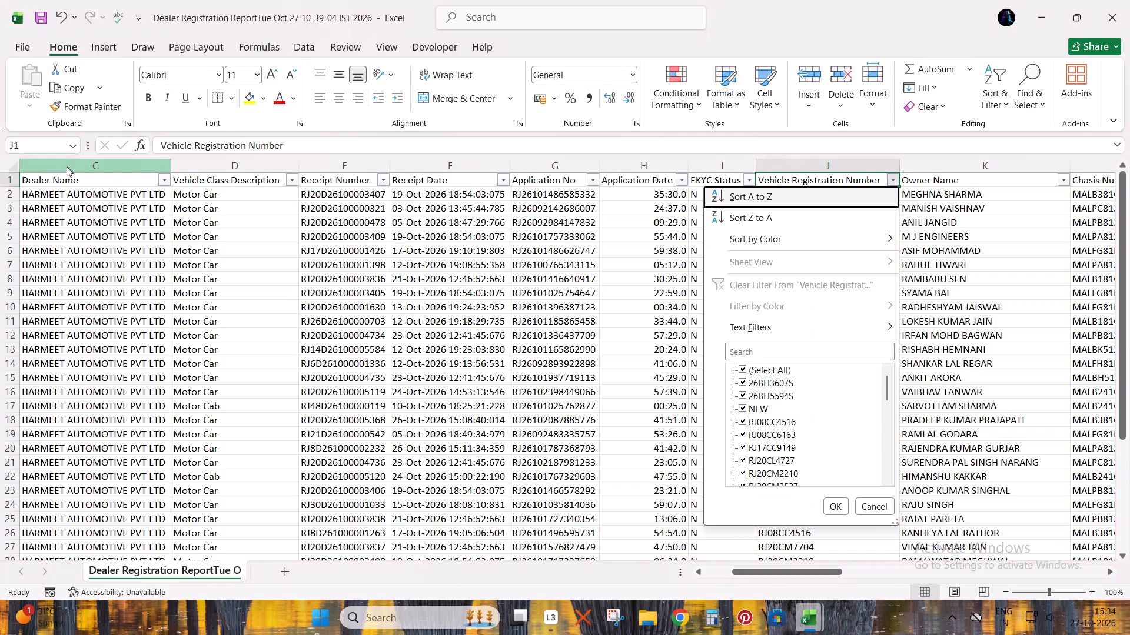
{"action": "key", "text": "Escape"}
{"action": "key", "text": "Escape"}
{"action": "key", "text": "Down"}
{"action": "key", "text": "ctrl+shift+Down"}
{"action": "key", "text": "Up"}
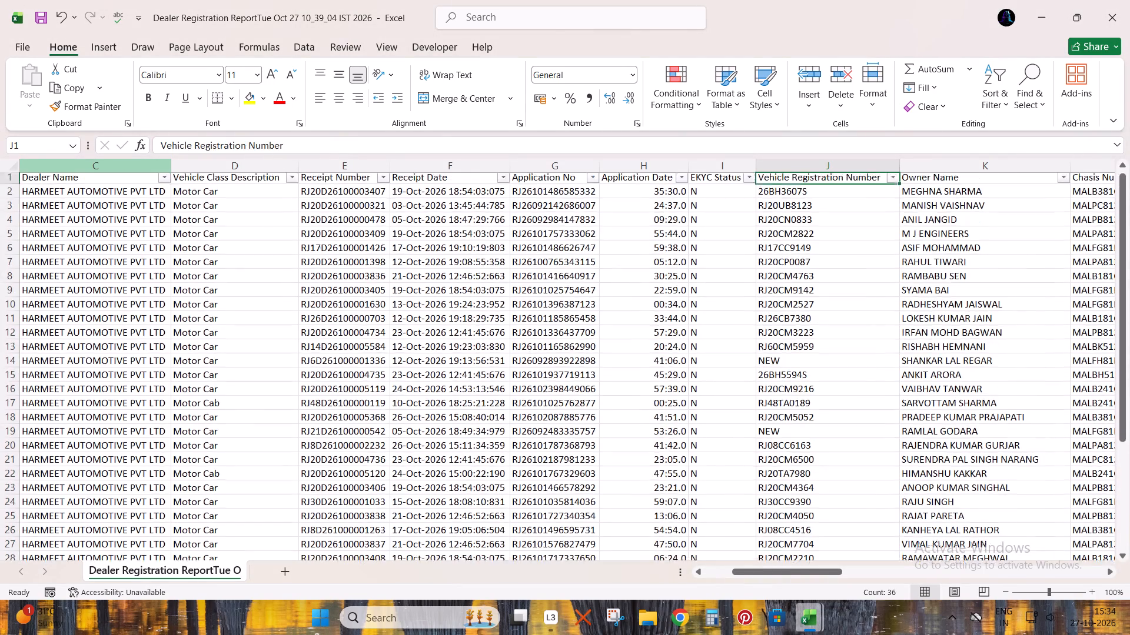
{"action": "key", "text": "Down"}
{"action": "key", "text": "Up"}
{"action": "key", "text": "Up"}
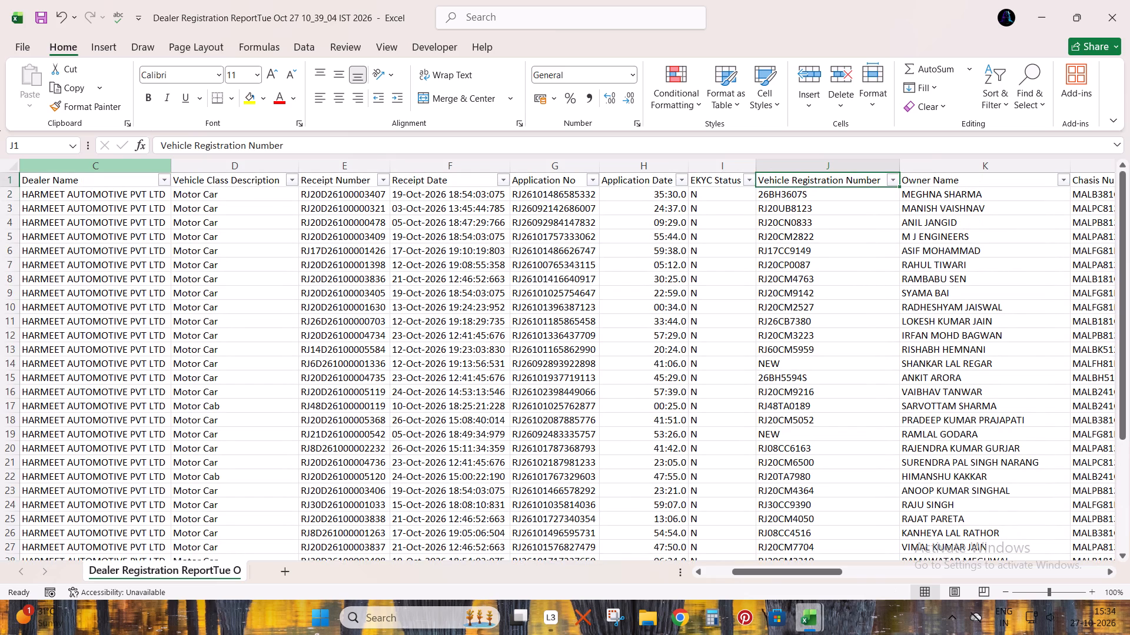
Open the 10_39_17 dealer registration report from Downloads to check its records, and close it again.
{"action": "left_click", "coordinate": [644, 620]}
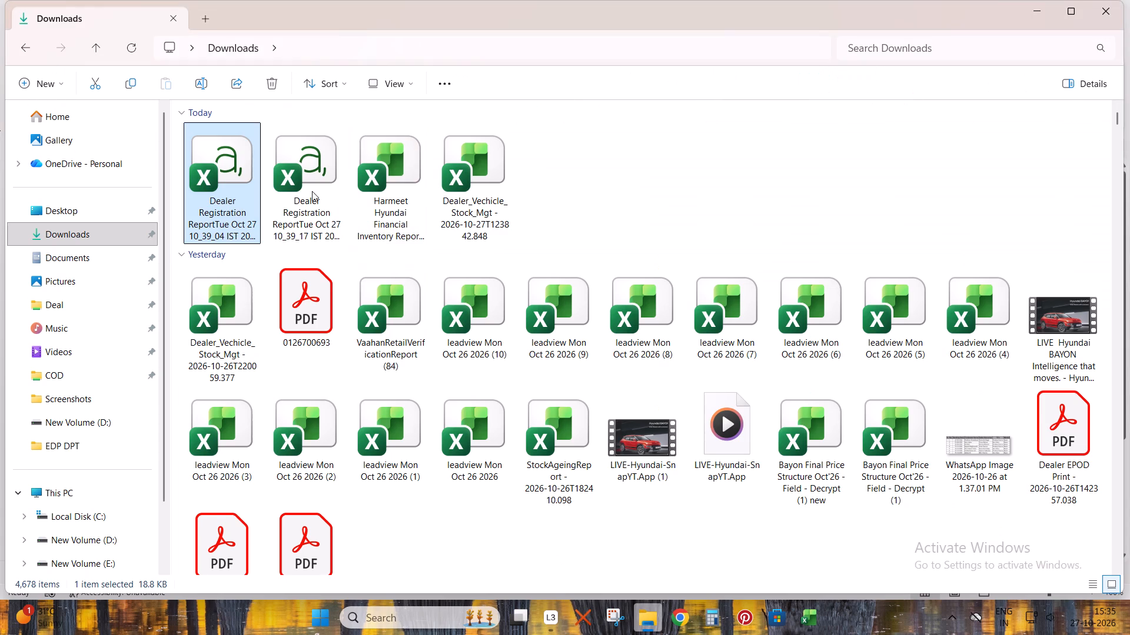
{"action": "double_click", "coordinate": [312, 191]}
{"action": "key", "text": "Down"}
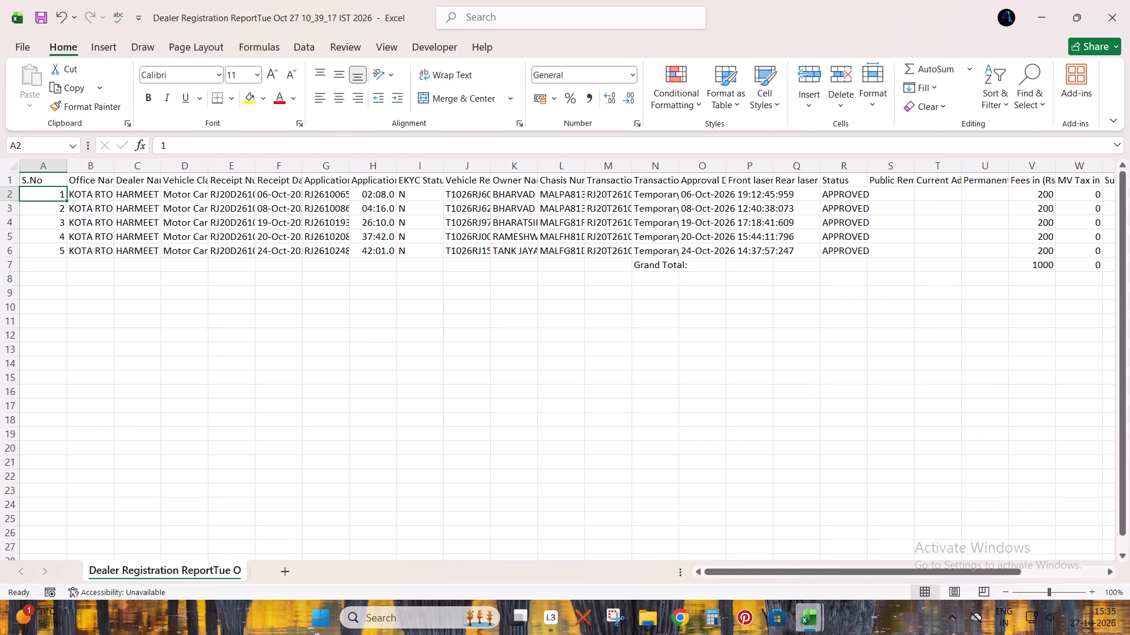
{"action": "left_click", "coordinate": [1129, 0]}
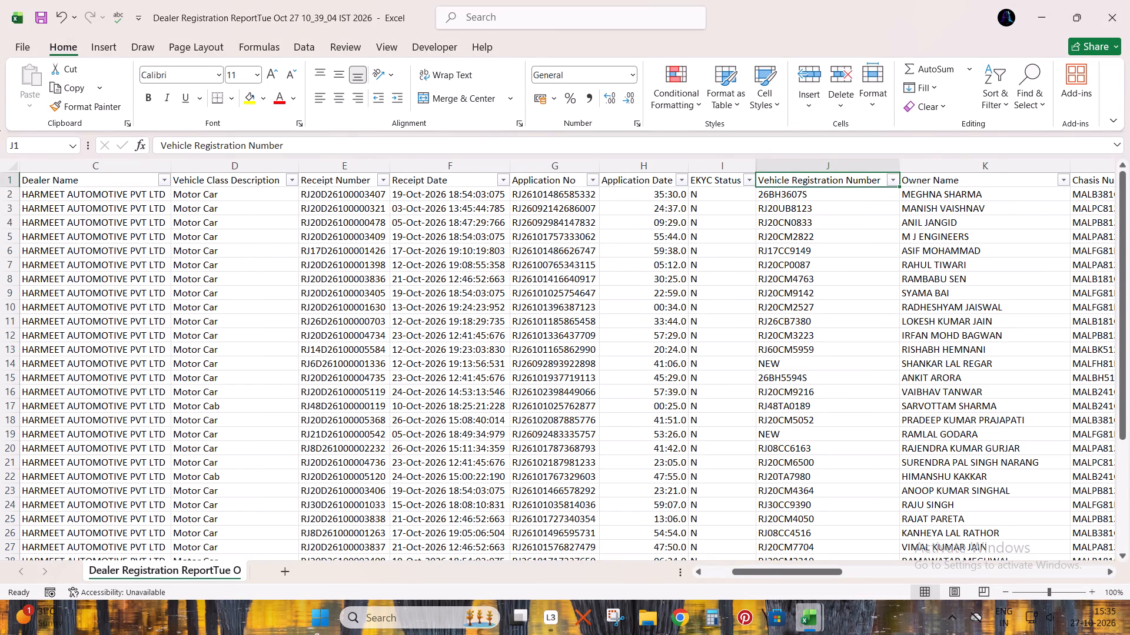
Switch to the allocation stock sheet and highlight row 124, the VENUE 1.5 CRDi AT HX 8.
{"action": "key", "text": "alt+Tab"}
{"action": "key", "text": "alt+Tab"}
{"action": "left_click", "coordinate": [502, 484]}
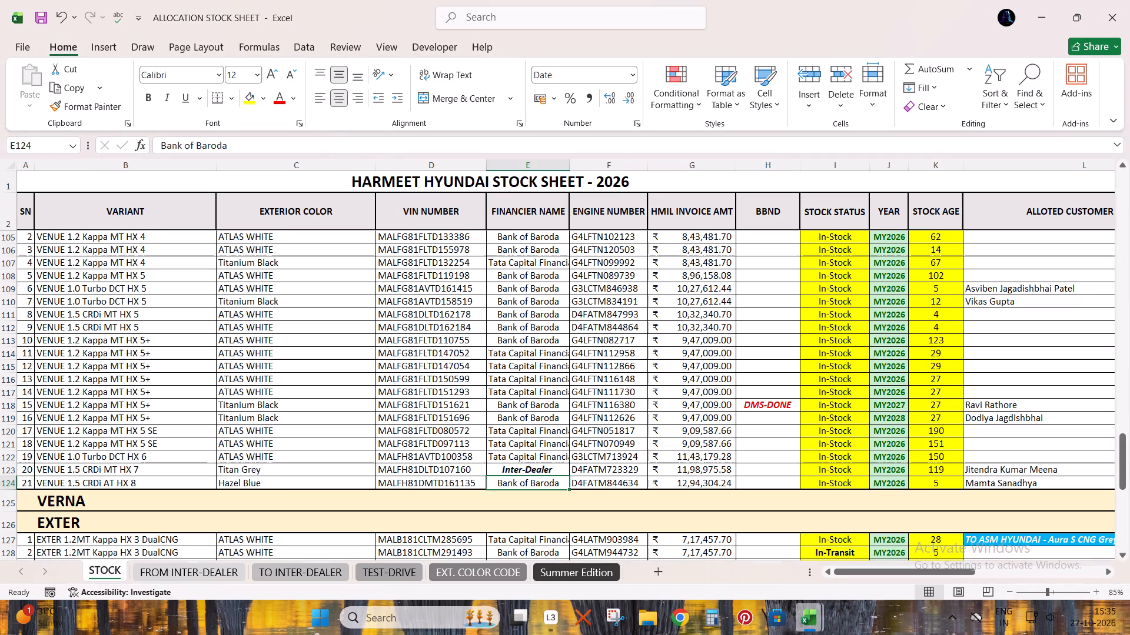
{"action": "key", "text": "shift+space"}
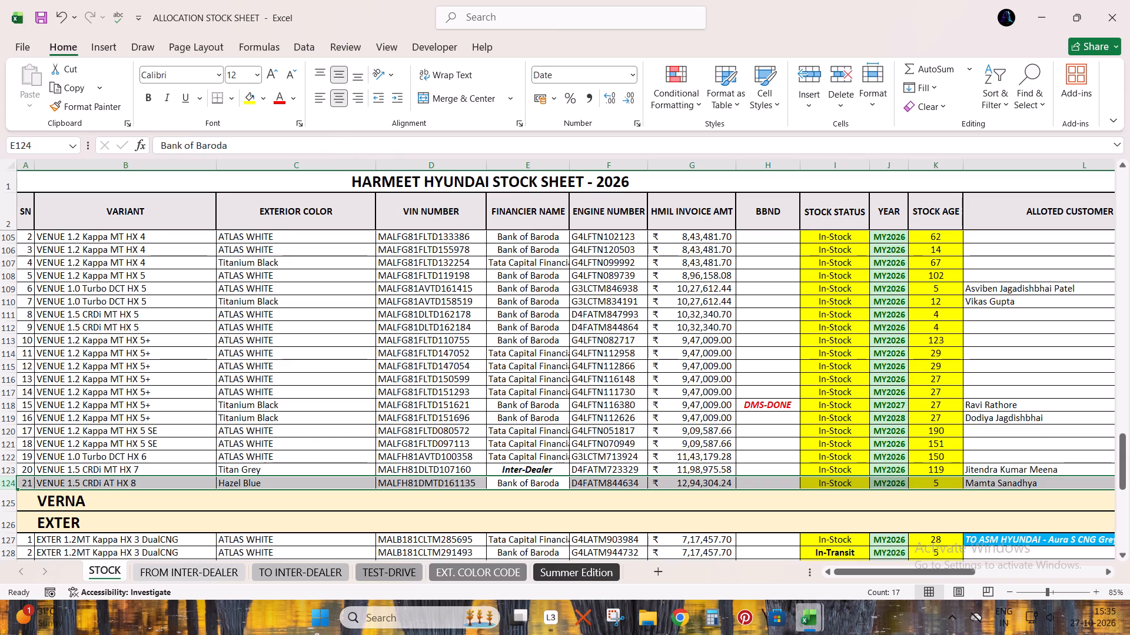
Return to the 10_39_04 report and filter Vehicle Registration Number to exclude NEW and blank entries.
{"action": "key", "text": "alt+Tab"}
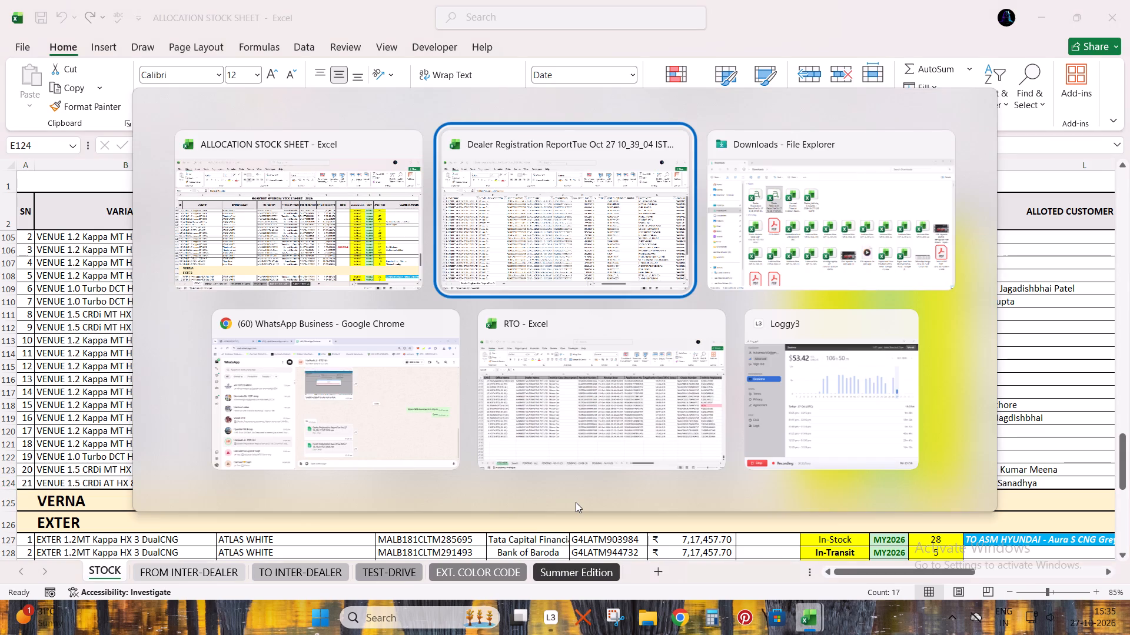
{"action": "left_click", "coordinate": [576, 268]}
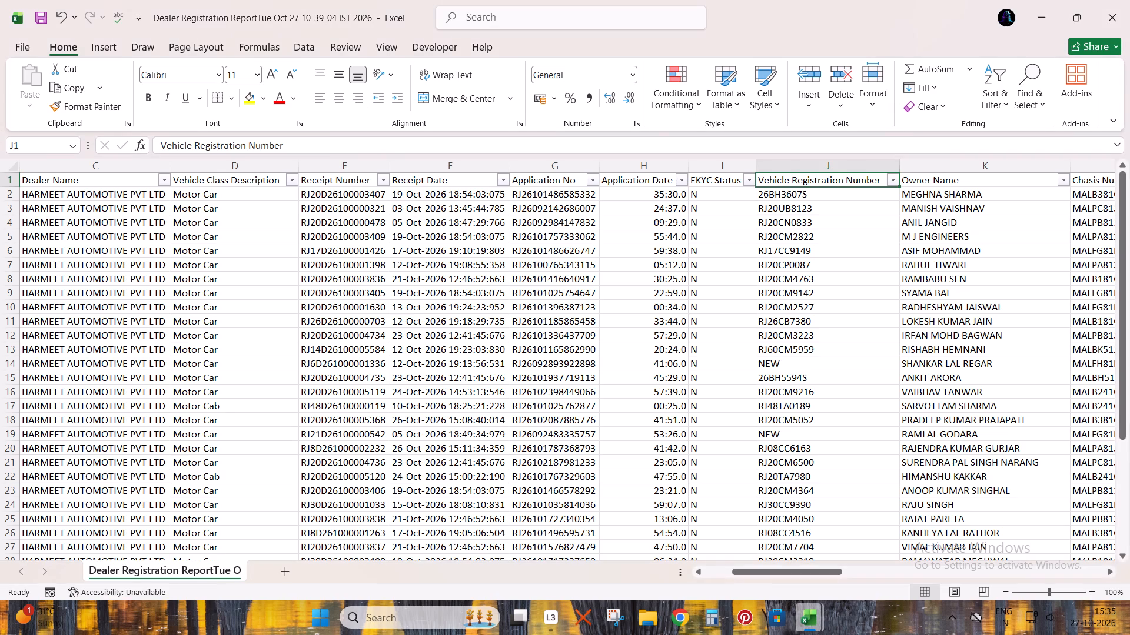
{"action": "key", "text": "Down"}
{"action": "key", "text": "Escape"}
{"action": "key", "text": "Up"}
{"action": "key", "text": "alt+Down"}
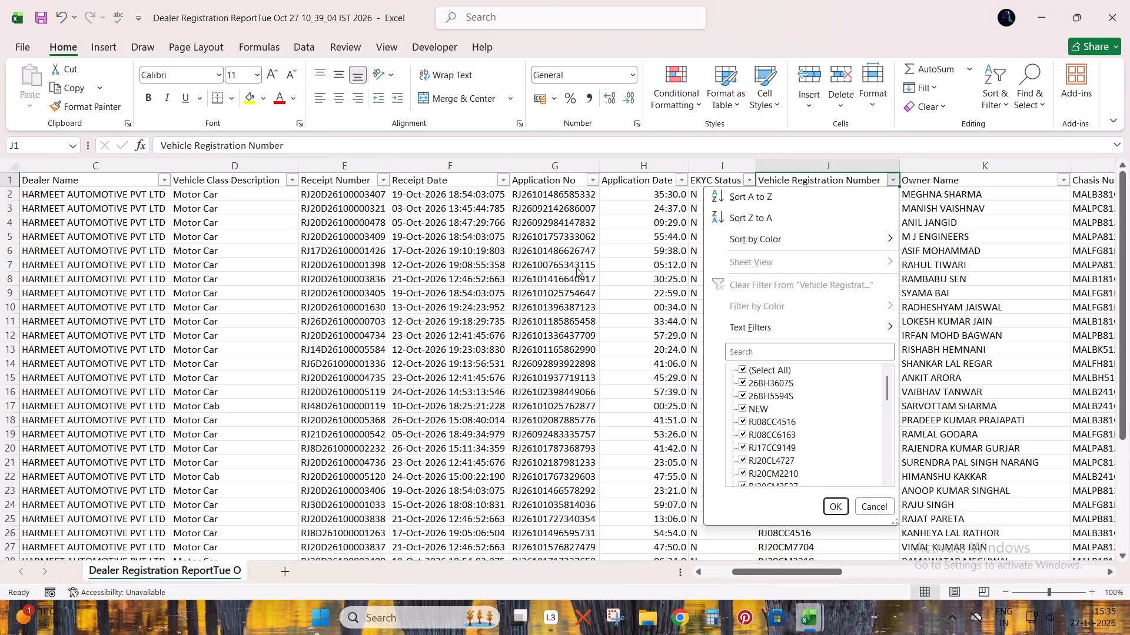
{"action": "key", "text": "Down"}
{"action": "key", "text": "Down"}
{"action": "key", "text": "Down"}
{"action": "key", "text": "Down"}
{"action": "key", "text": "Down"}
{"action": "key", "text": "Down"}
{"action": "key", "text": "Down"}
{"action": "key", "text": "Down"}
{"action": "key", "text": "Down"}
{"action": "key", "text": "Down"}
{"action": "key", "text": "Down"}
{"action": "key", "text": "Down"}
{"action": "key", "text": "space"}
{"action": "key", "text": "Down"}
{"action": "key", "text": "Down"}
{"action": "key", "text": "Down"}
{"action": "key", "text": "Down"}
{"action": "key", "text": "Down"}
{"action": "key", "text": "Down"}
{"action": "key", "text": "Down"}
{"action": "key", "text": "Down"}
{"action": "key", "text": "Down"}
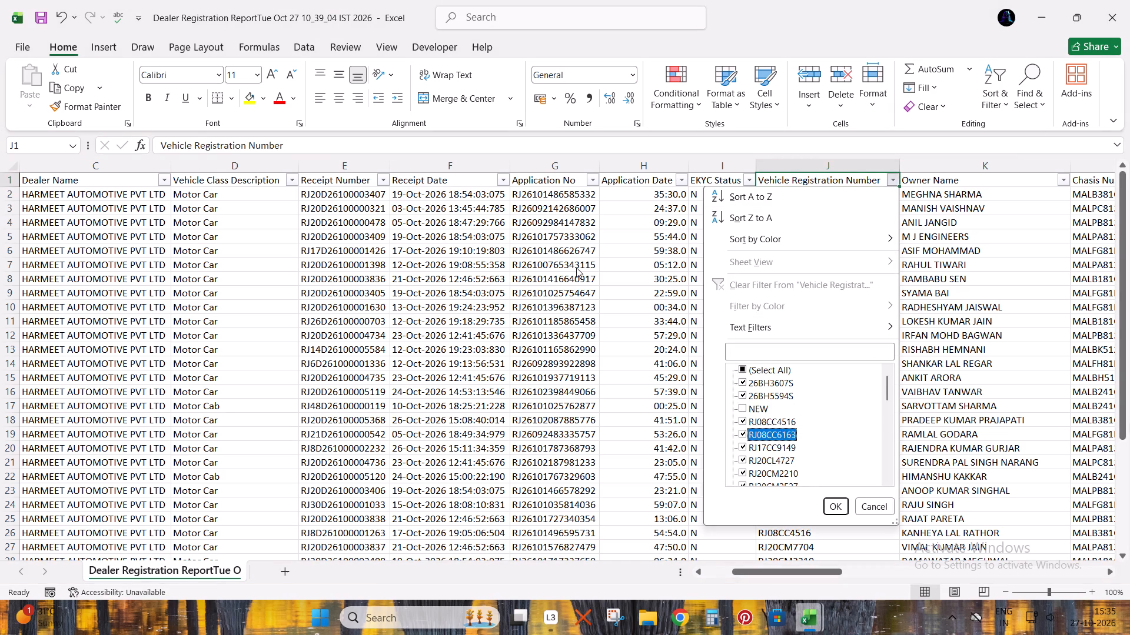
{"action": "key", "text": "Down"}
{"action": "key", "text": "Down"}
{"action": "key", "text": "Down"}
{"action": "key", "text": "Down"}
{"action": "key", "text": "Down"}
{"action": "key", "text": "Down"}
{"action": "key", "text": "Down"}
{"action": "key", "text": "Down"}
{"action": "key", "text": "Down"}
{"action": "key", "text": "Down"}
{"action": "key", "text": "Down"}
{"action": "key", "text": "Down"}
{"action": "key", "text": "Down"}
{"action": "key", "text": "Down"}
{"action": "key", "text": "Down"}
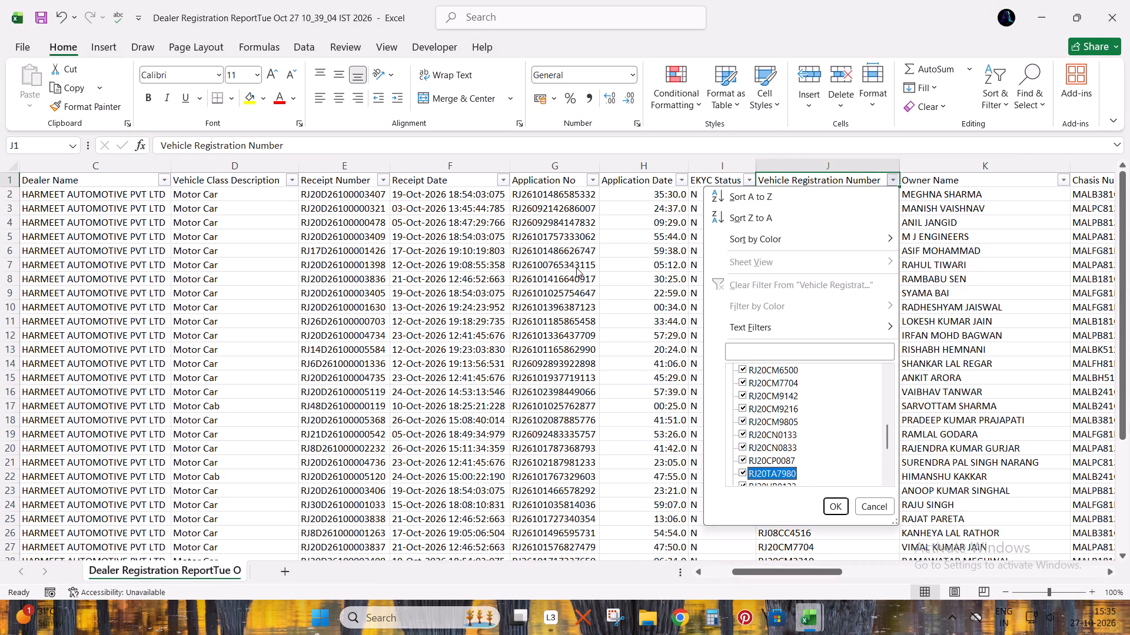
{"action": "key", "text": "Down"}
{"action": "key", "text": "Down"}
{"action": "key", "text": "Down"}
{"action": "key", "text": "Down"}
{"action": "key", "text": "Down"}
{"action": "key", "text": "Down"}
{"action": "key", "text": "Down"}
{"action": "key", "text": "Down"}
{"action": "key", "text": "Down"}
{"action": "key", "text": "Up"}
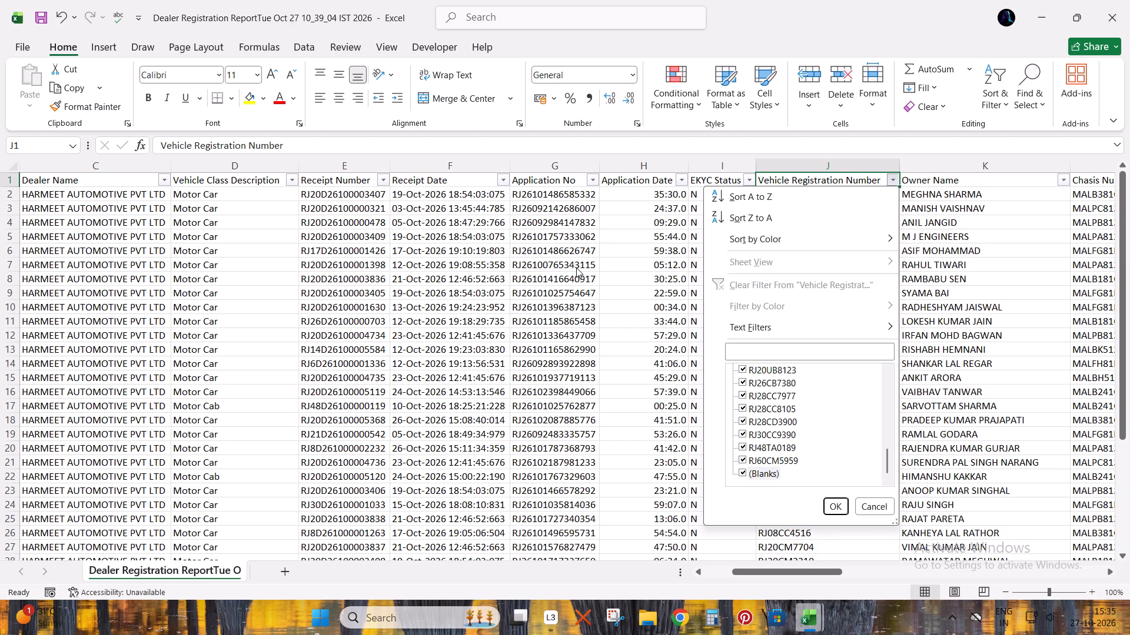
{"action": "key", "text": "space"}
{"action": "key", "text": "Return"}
Select the filtered vehicle registration numbers from J2 downward to check their count.
{"action": "key", "text": "Down"}
{"action": "key", "text": "ctrl+shift+Down"}
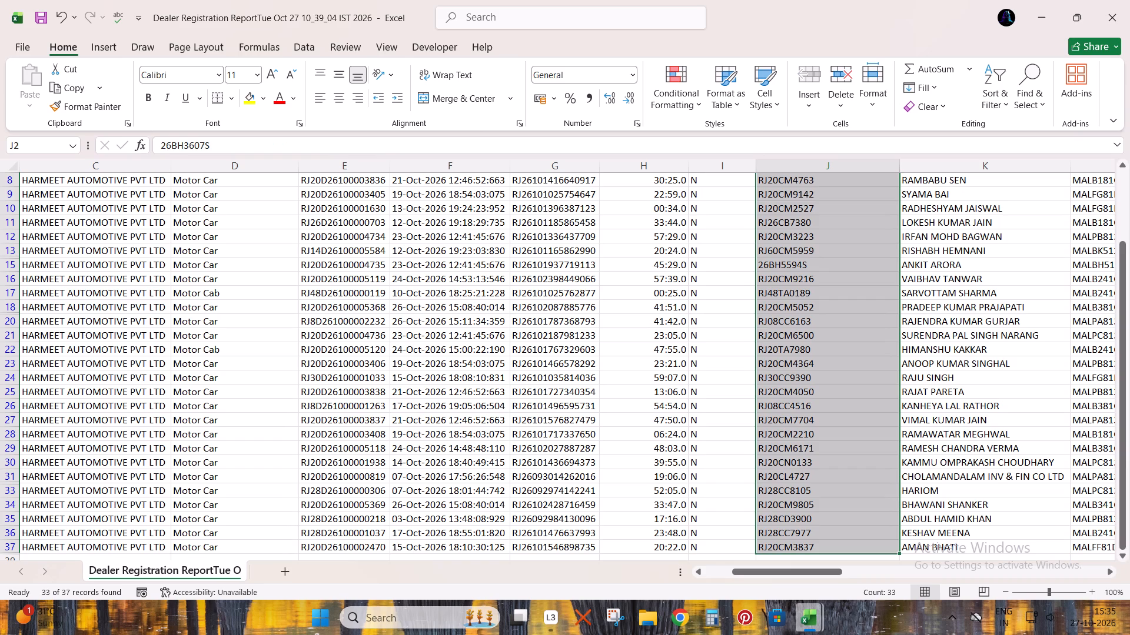
{"action": "key", "text": "Up"}
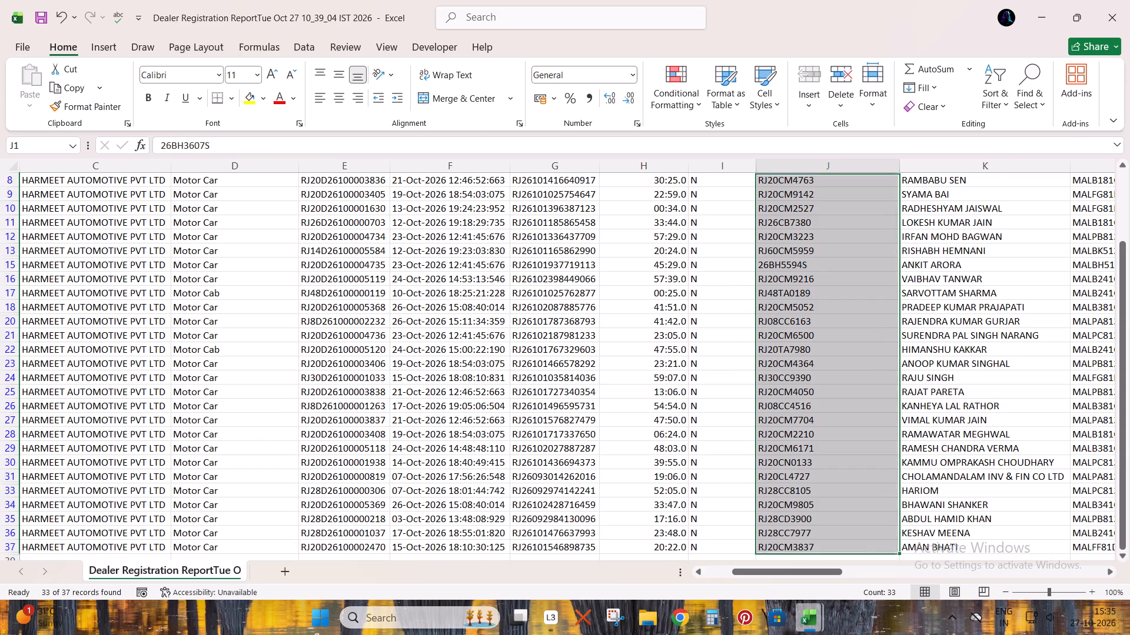
Remove the filters and check the complete list of vehicle registration numbers down to the report's last record.
{"action": "key", "text": "ctrl+shift+l"}
{"action": "key", "text": "Down"}
{"action": "key", "text": "ctrl+shift+Down"}
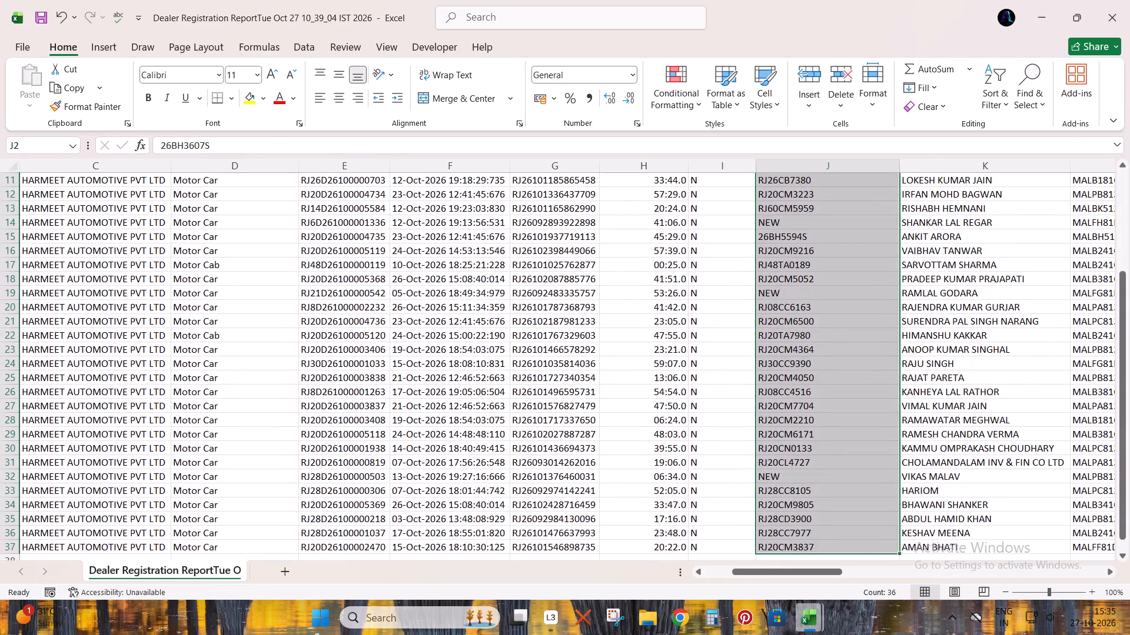
{"action": "key", "text": "ctrl+Left"}
{"action": "key", "text": "ctrl+Down"}
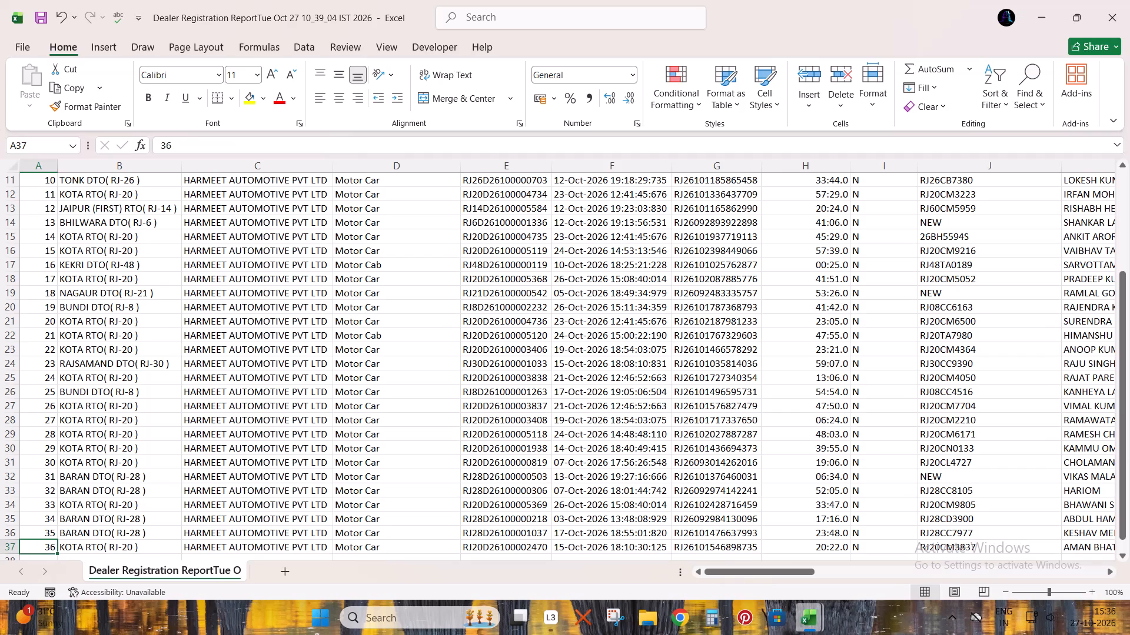
Turn the header row filters back on and go to the Vehicle Registration Number header.
{"action": "key", "text": "Right"}
{"action": "key", "text": "Up"}
{"action": "key", "text": "ctrl+Up"}
{"action": "key", "text": "Right"}
{"action": "key", "text": "Right"}
{"action": "key", "text": "Right"}
{"action": "key", "text": "Right"}
{"action": "key", "text": "Right"}
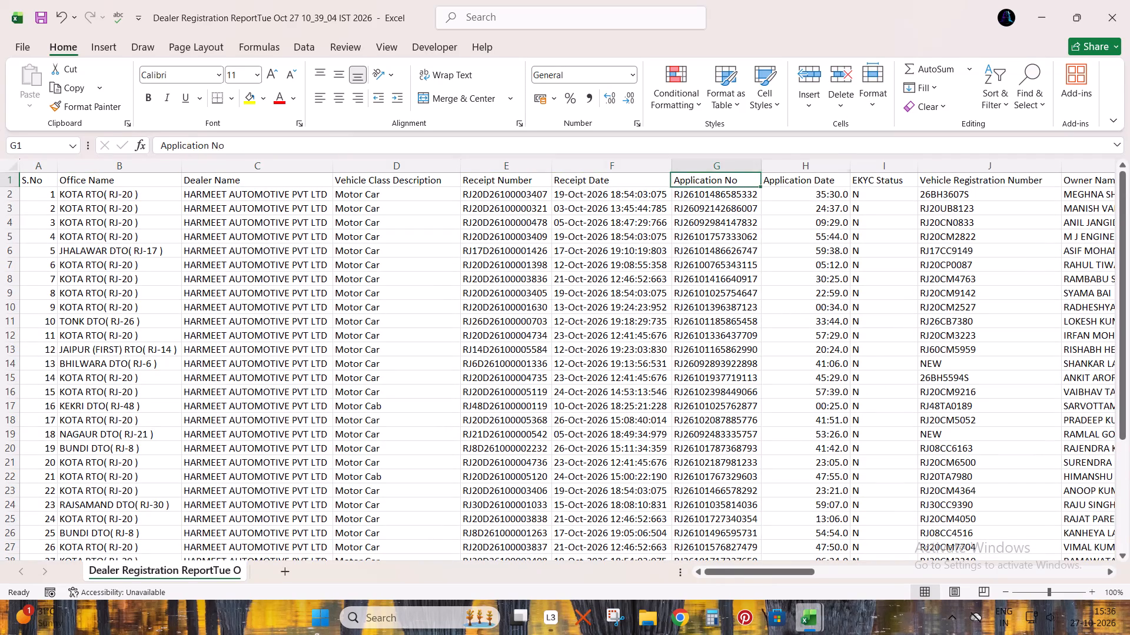
{"action": "key", "text": "Right"}
{"action": "key", "text": "Right"}
{"action": "key", "text": "ctrl+shift+l"}
{"action": "key", "text": "Right"}
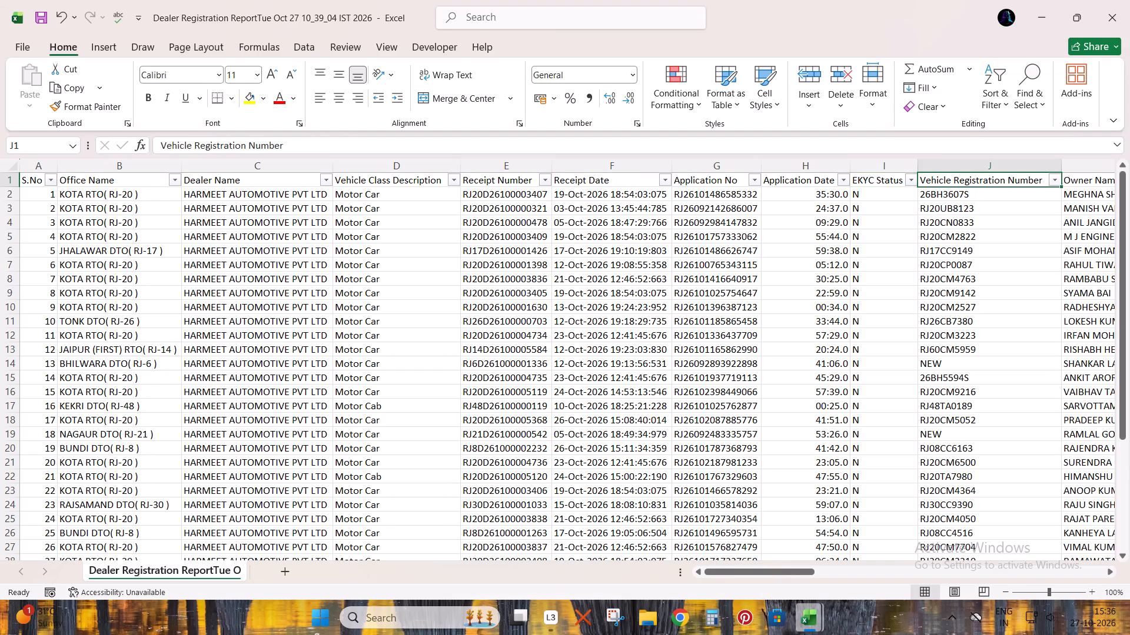
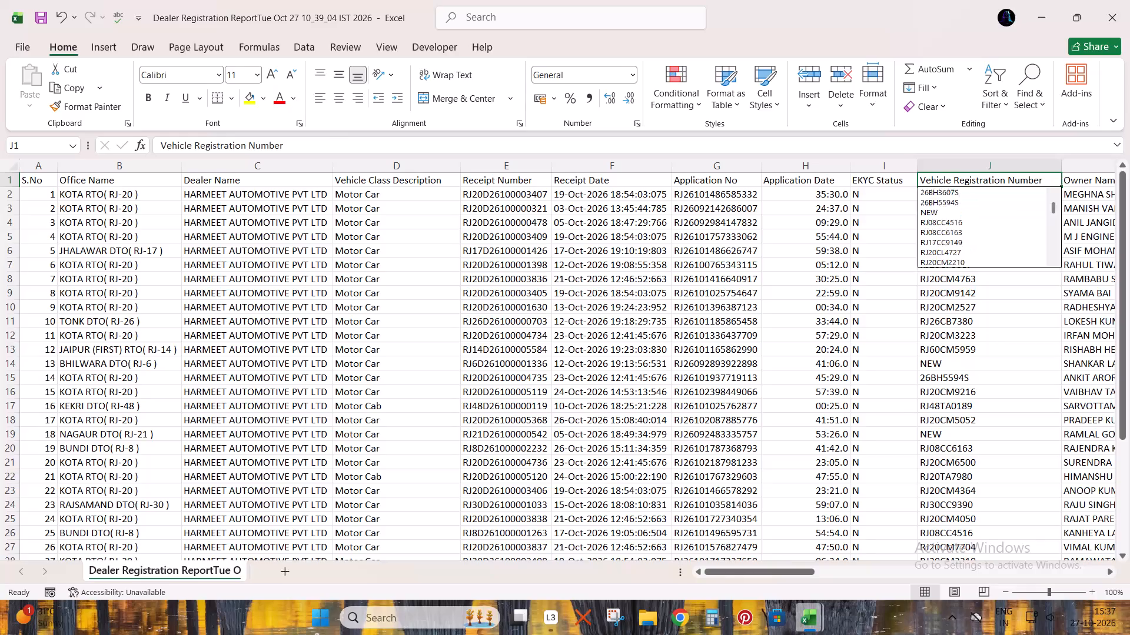
Turn on the header row filters and filter Vehicle Registration Number to exclude NEW and blank entries.
{"action": "key", "text": "alt+Down"}
{"action": "key", "text": "Escape"}
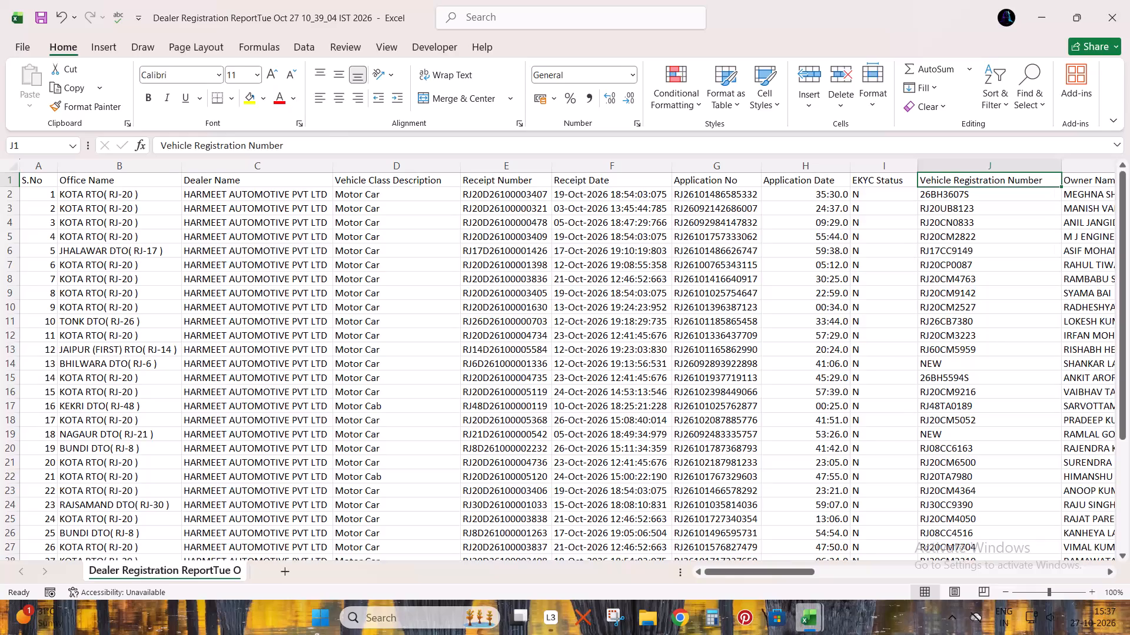
{"action": "key", "text": "ctrl+shift+k"}
{"action": "key", "text": "ctrl+shift+l"}
{"action": "key", "text": "alt+Down"}
{"action": "key", "text": "Down"}
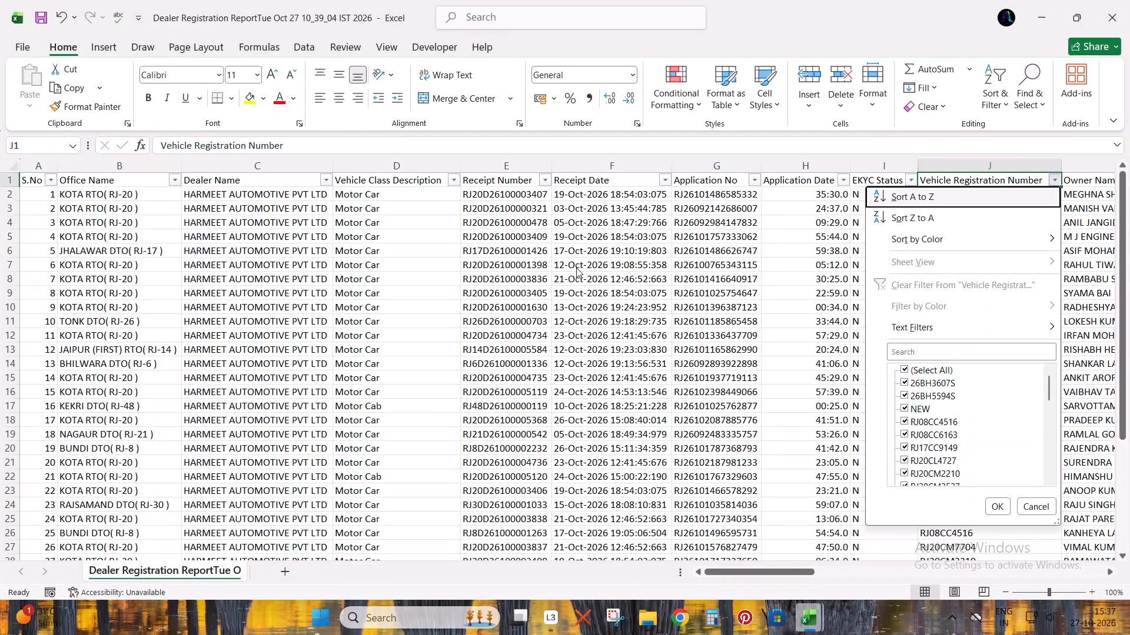
{"action": "key", "text": "Down"}
{"action": "key", "text": "Down"}
{"action": "key", "text": "Down"}
{"action": "key", "text": "Down"}
{"action": "key", "text": "Down"}
{"action": "key", "text": "Down"}
{"action": "key", "text": "Down"}
{"action": "key", "text": "Down"}
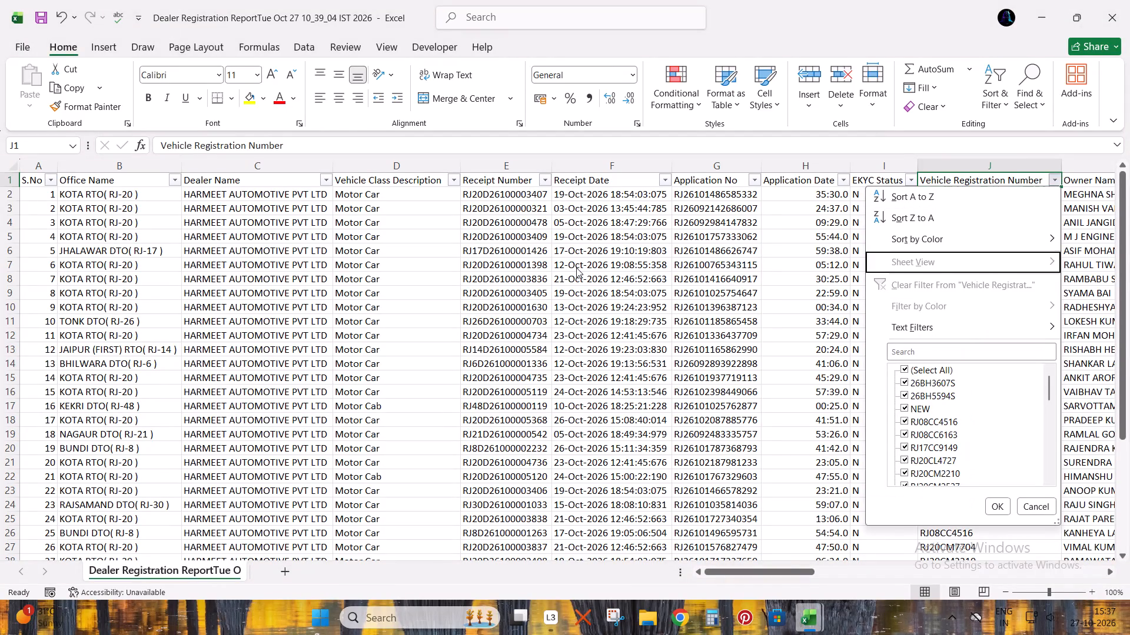
{"action": "key", "text": "Down"}
{"action": "key", "text": "Down"}
{"action": "key", "text": "Down"}
{"action": "key", "text": "space"}
{"action": "key", "text": "Down"}
{"action": "key", "text": "Down"}
{"action": "key", "text": "Down"}
{"action": "key", "text": "Down"}
{"action": "key", "text": "Down"}
{"action": "key", "text": "Down"}
{"action": "key", "text": "Down"}
{"action": "key", "text": "Down"}
{"action": "key", "text": "Down"}
{"action": "key", "text": "Down"}
{"action": "key", "text": "Down"}
{"action": "key", "text": "Down"}
{"action": "key", "text": "Down"}
{"action": "key", "text": "Down"}
{"action": "key", "text": "Down"}
{"action": "key", "text": "Down"}
{"action": "key", "text": "Down"}
{"action": "key", "text": "Down"}
{"action": "key", "text": "Down"}
{"action": "key", "text": "Down"}
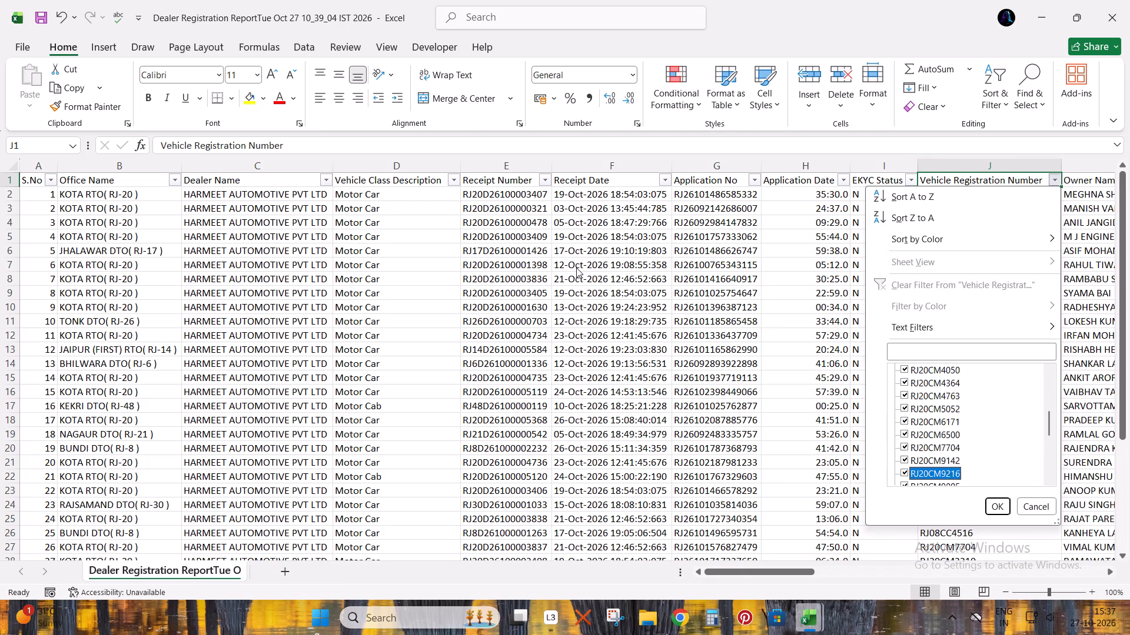
{"action": "key", "text": "Down"}
{"action": "key", "text": "Down"}
{"action": "key", "text": "Down"}
{"action": "key", "text": "Down"}
{"action": "key", "text": "Down"}
{"action": "key", "text": "Down"}
{"action": "key", "text": "Down"}
{"action": "key", "text": "Down"}
{"action": "key", "text": "Down"}
{"action": "key", "text": "Down"}
{"action": "key", "text": "Down"}
{"action": "key", "text": "Down"}
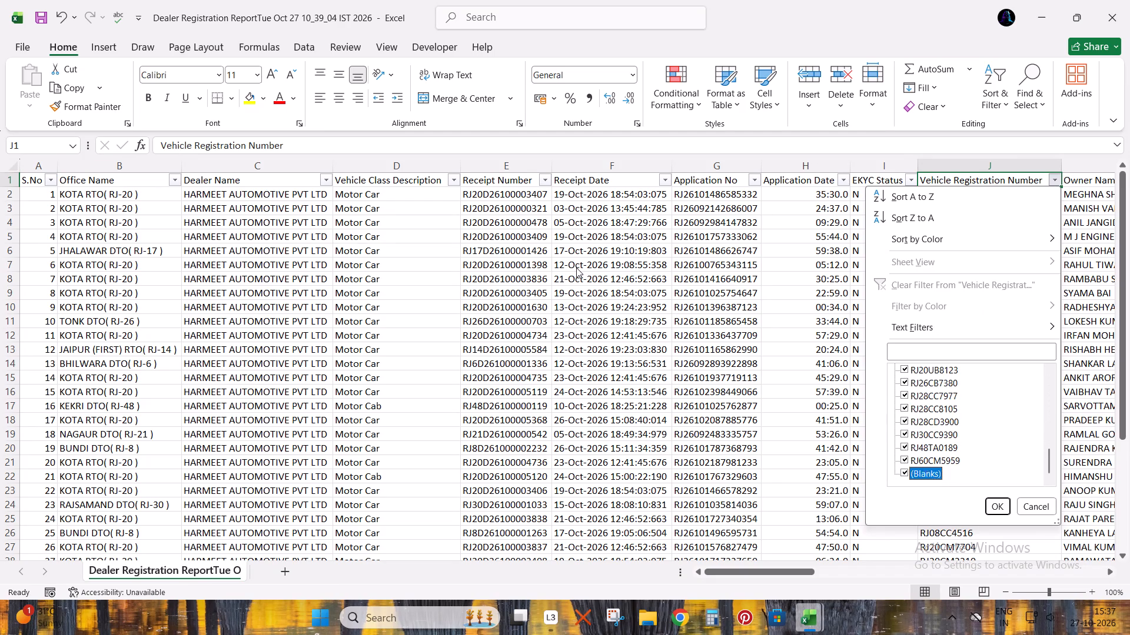
{"action": "key", "text": "Down"}
{"action": "key", "text": "Up"}
{"action": "key", "text": "Up"}
{"action": "key", "text": "space"}
{"action": "key", "text": "Return"}
Select the filtered vehicle registration numbers from J2 down to the last record and review the list and its count.
{"action": "key", "text": "Down"}
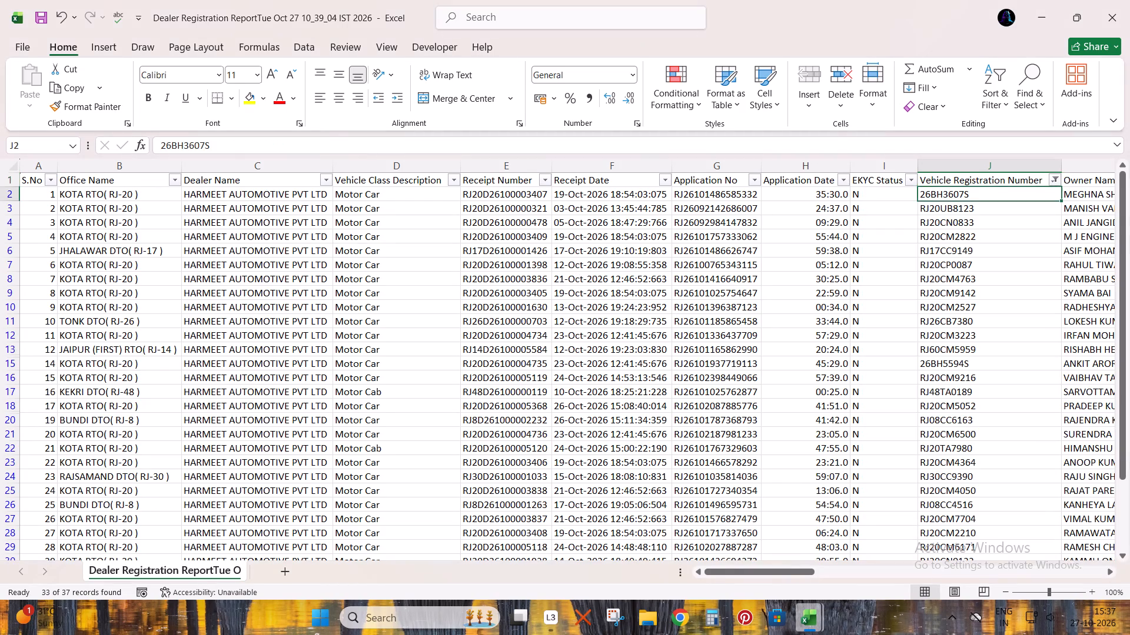
{"action": "key", "text": "ctrl+shift+Down"}
{"action": "key", "text": "Up"}
{"action": "key", "text": "Down"}
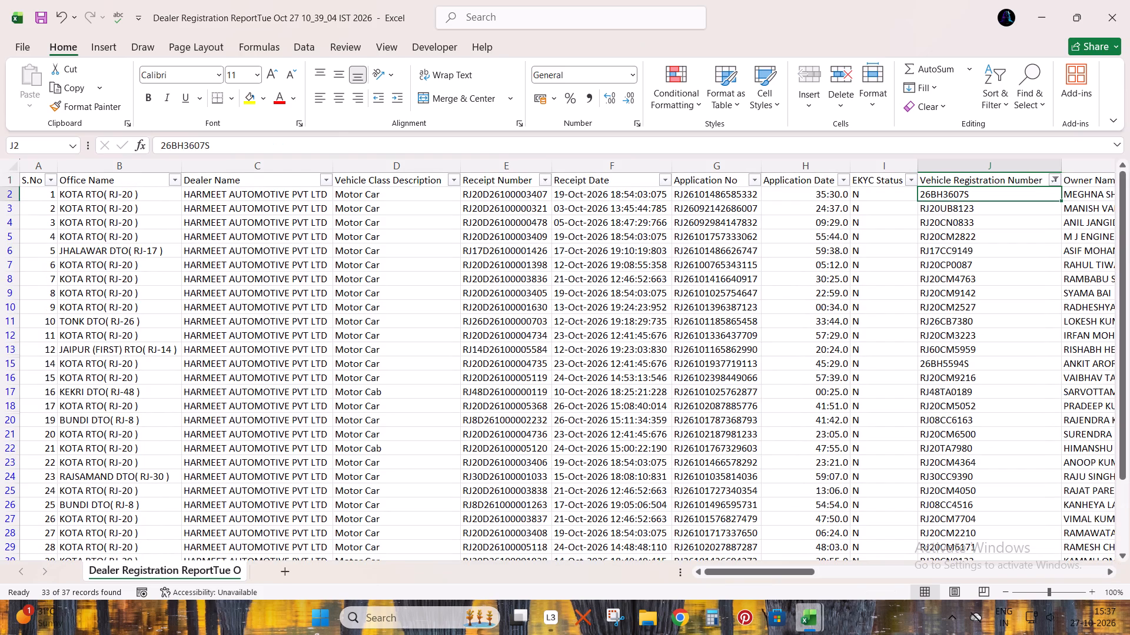
{"action": "key", "text": "Up"}
{"action": "key", "text": "Down"}
{"action": "key", "text": "ctrl+shift+Down"}
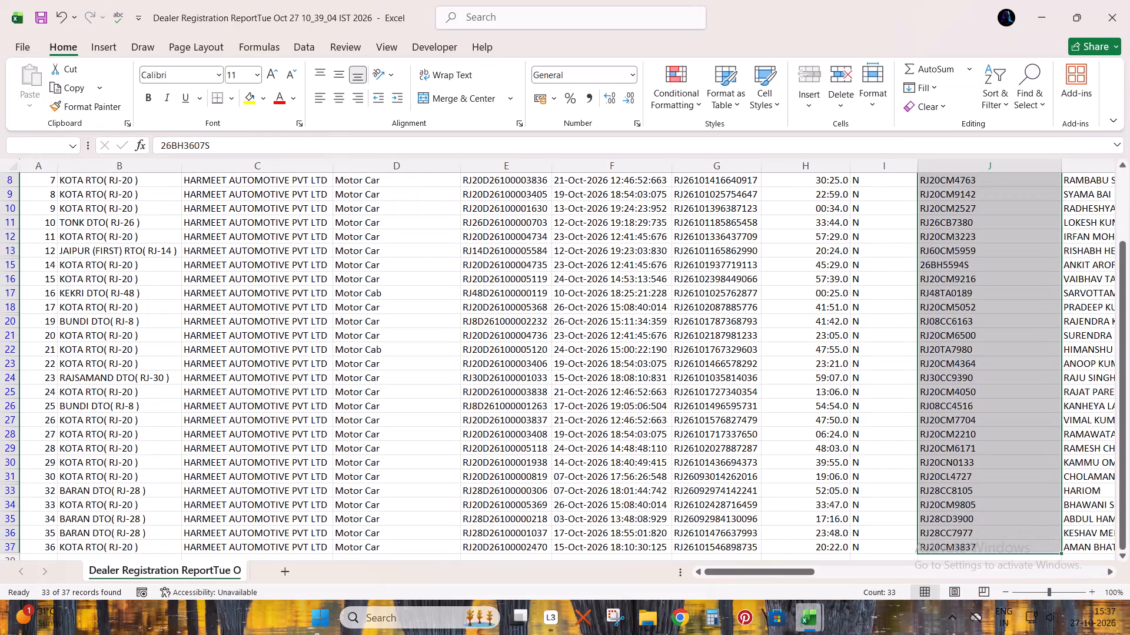
{"action": "key", "text": "Up"}
{"action": "key", "text": "Up"}
{"action": "key", "text": "Down"}
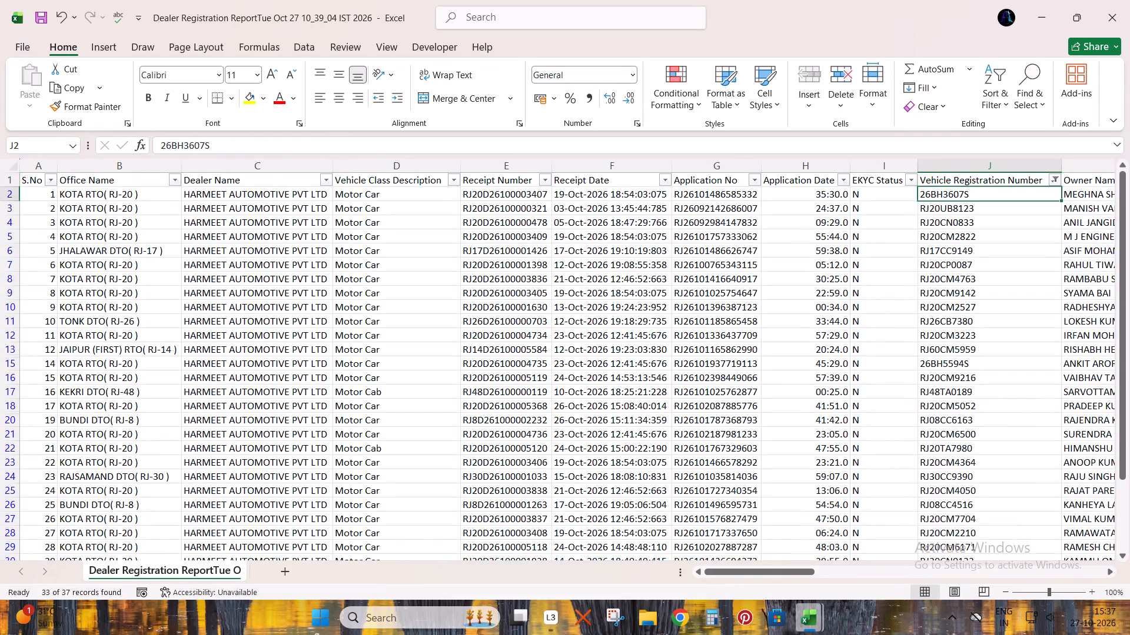
{"action": "key", "text": "ctrl+shift+Down"}
{"action": "scroll", "coordinate": [802, 426], "scroll_direction": "up", "scroll_amount": 9}
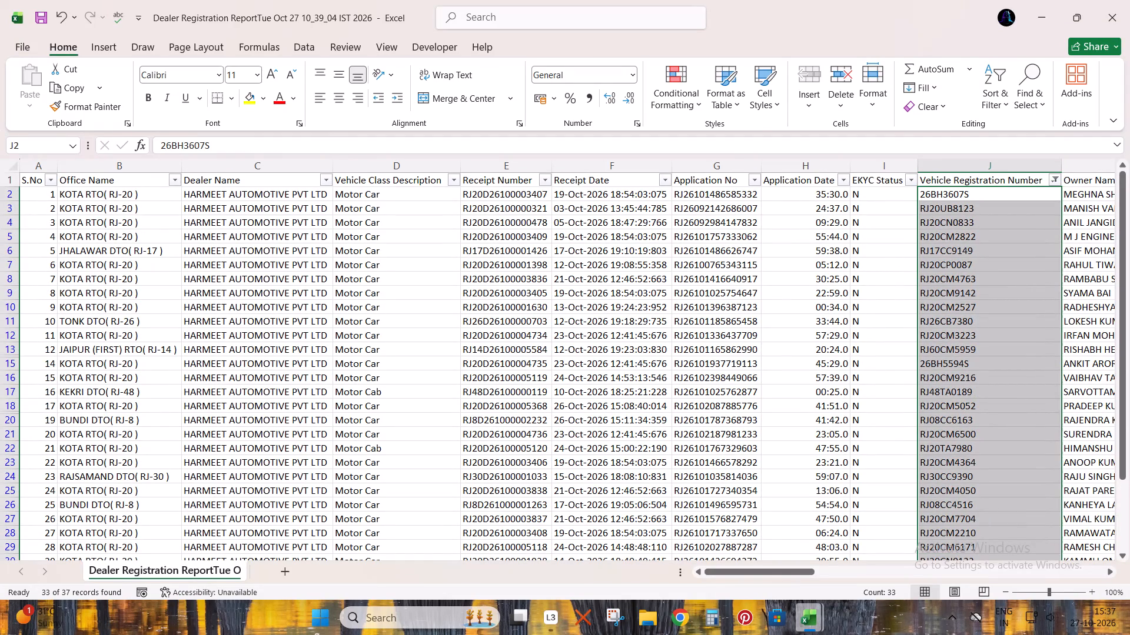
{"action": "scroll", "coordinate": [820, 423], "scroll_direction": "down", "scroll_amount": 3}
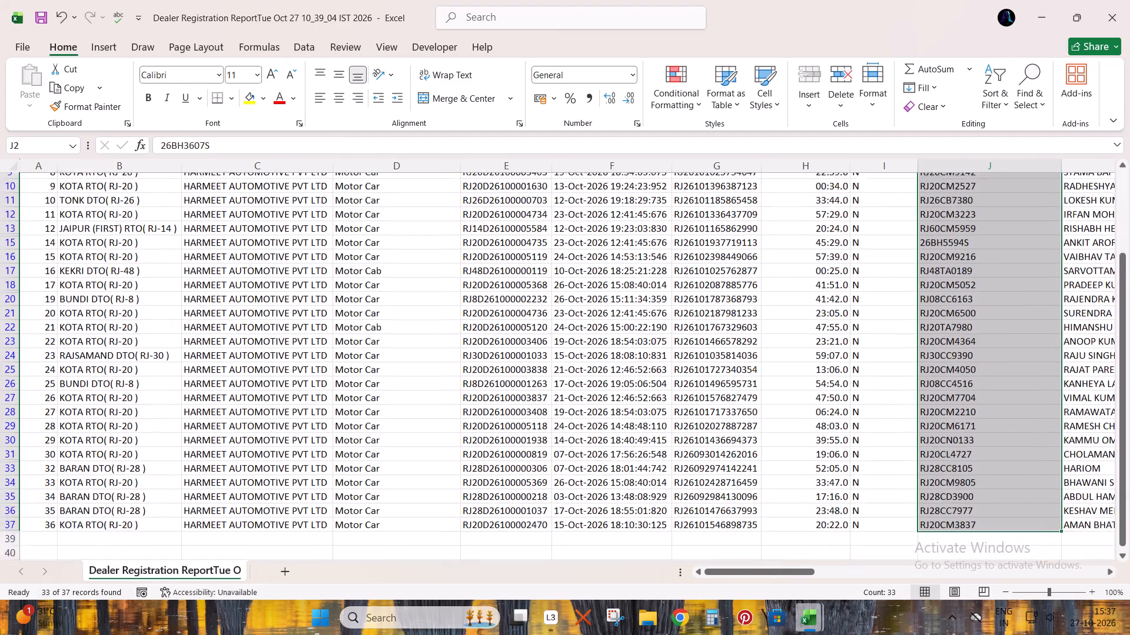
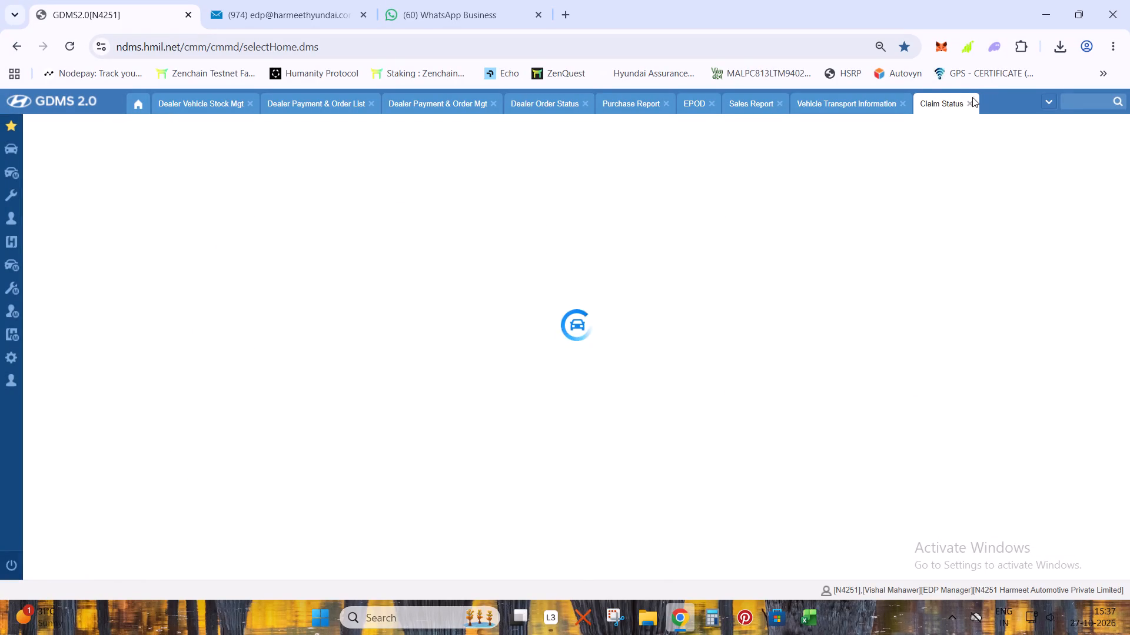
Close the Claim Status page and open the VH Verification Report from the favourites.
{"action": "left_click", "coordinate": [972, 103]}
{"action": "left_click", "coordinate": [1, 113]}
{"action": "left_click", "coordinate": [6, 120]}
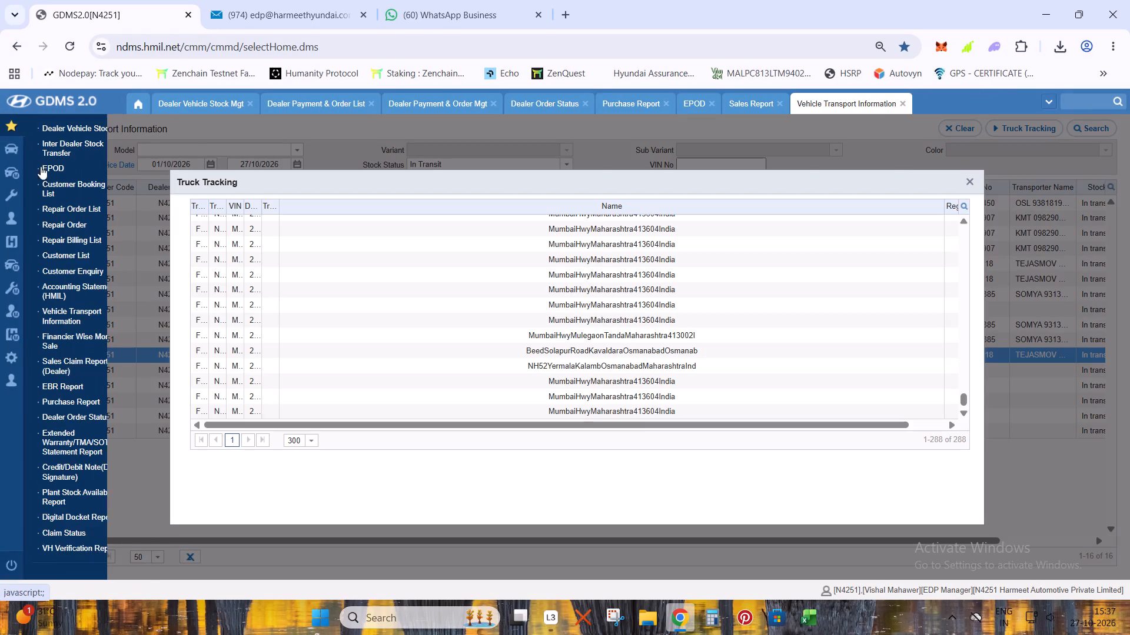
{"action": "left_click", "coordinate": [56, 551]}
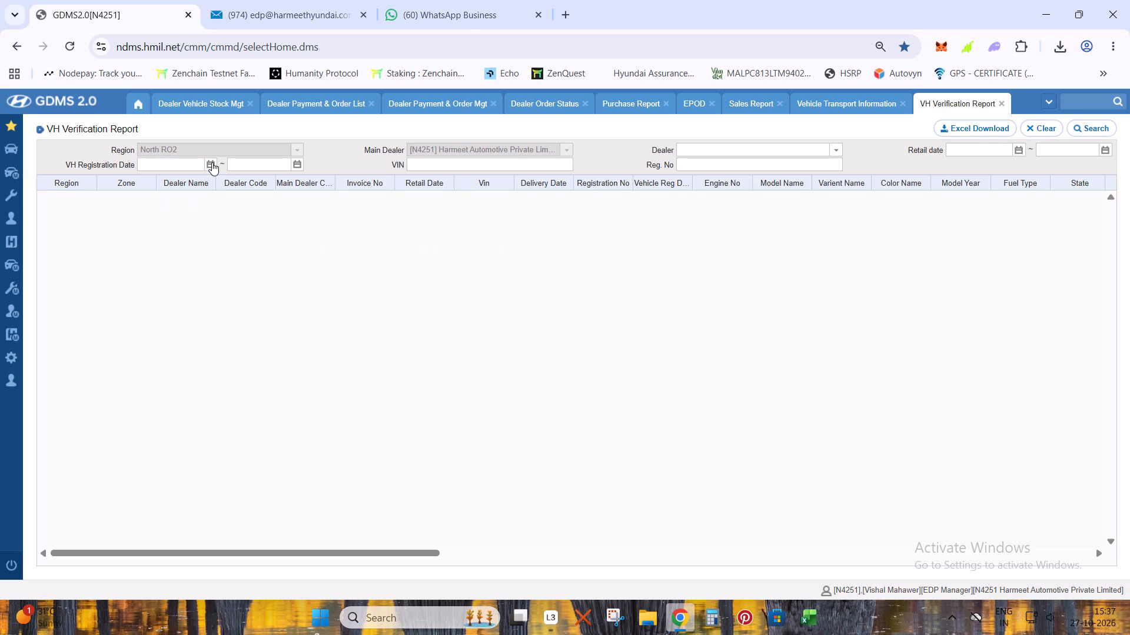
Search the VH Verification Report for VH Registration Dates from 01/10/2026 to 27/10/2026.
{"action": "left_click", "coordinate": [212, 162]}
{"action": "left_click", "coordinate": [225, 212]}
{"action": "left_click", "coordinate": [296, 166]}
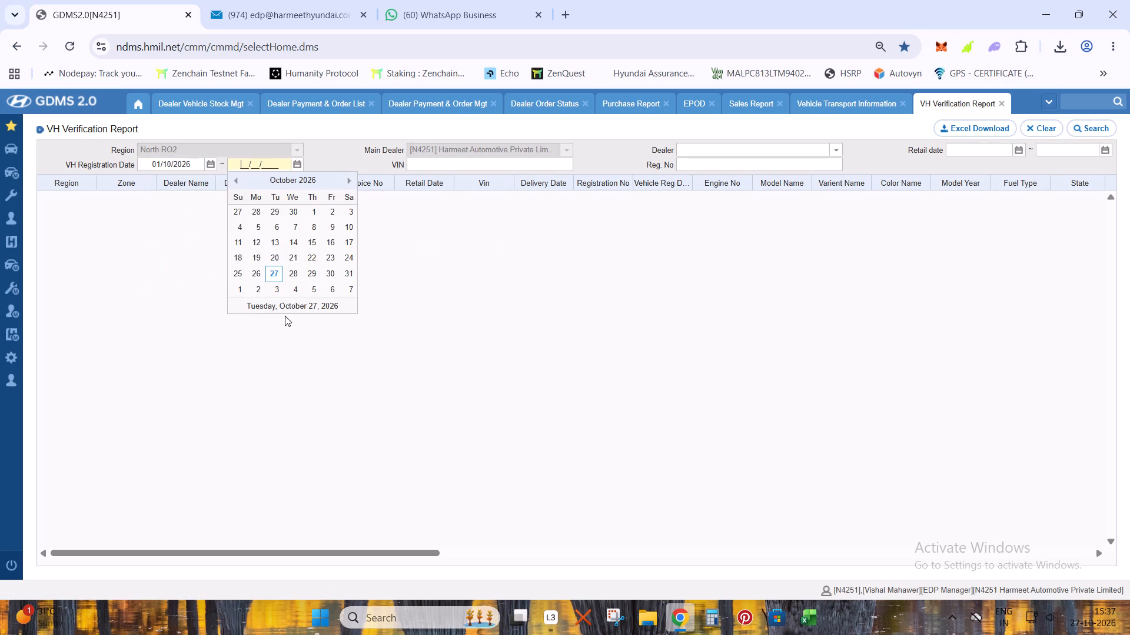
{"action": "left_click", "coordinate": [286, 306]}
{"action": "left_click", "coordinate": [1076, 133]}
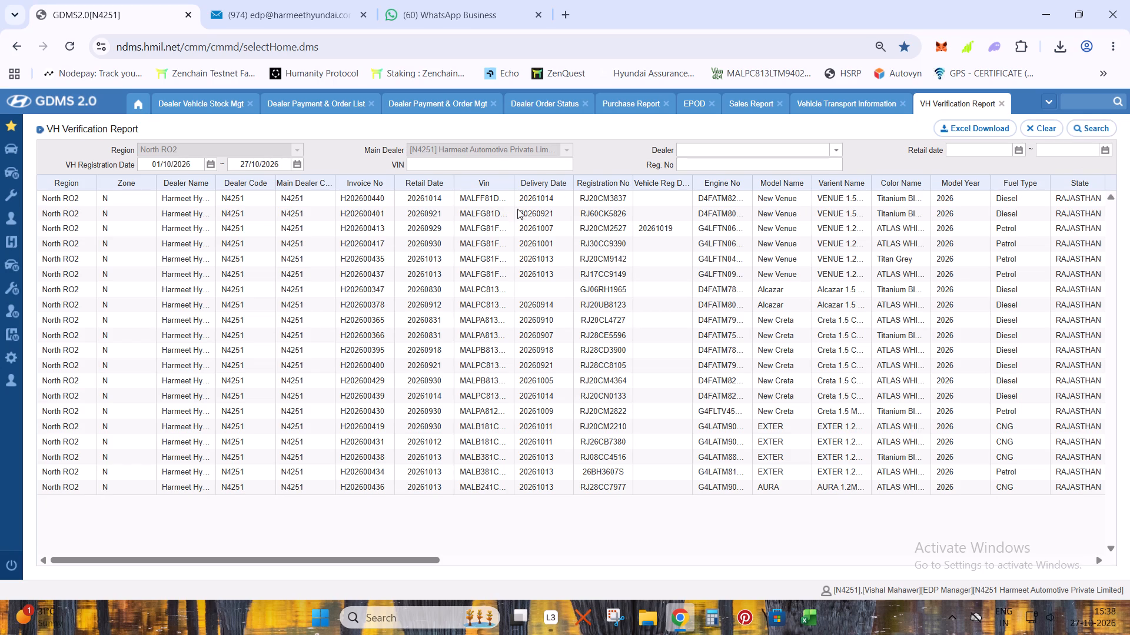
Go through the report's records row by row, examining each vehicle's Delivery Date down to the last record.
{"action": "left_click", "coordinate": [529, 196]}
{"action": "left_click", "coordinate": [534, 215]}
{"action": "left_click", "coordinate": [539, 228]}
{"action": "left_click", "coordinate": [540, 238]}
{"action": "left_click", "coordinate": [542, 250]}
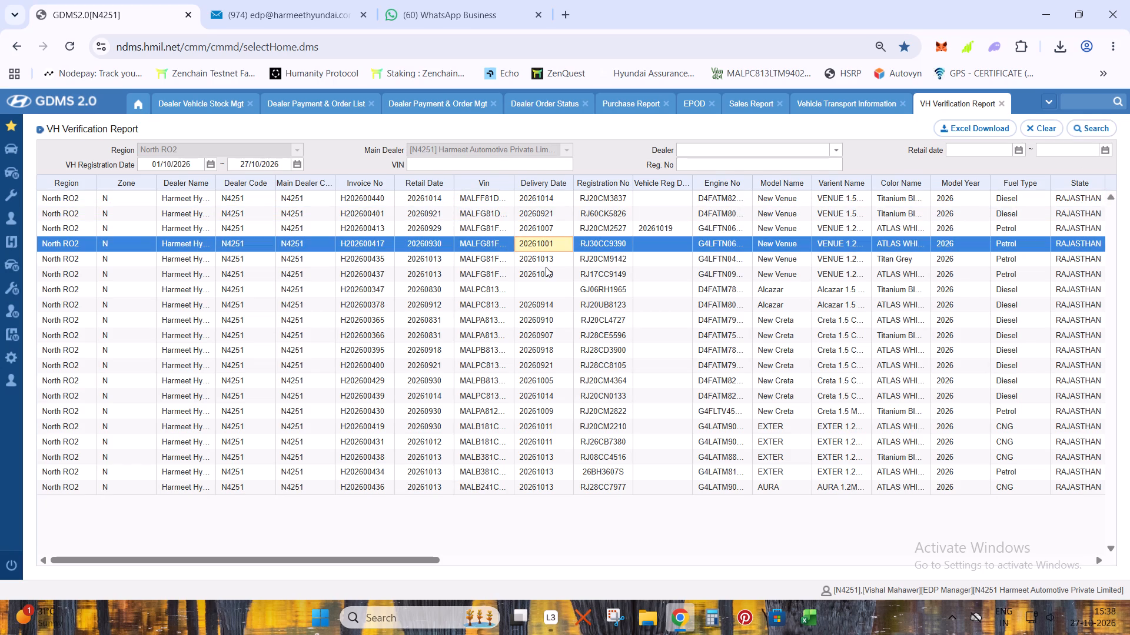
{"action": "left_click", "coordinate": [545, 258]}
{"action": "left_click", "coordinate": [544, 270]}
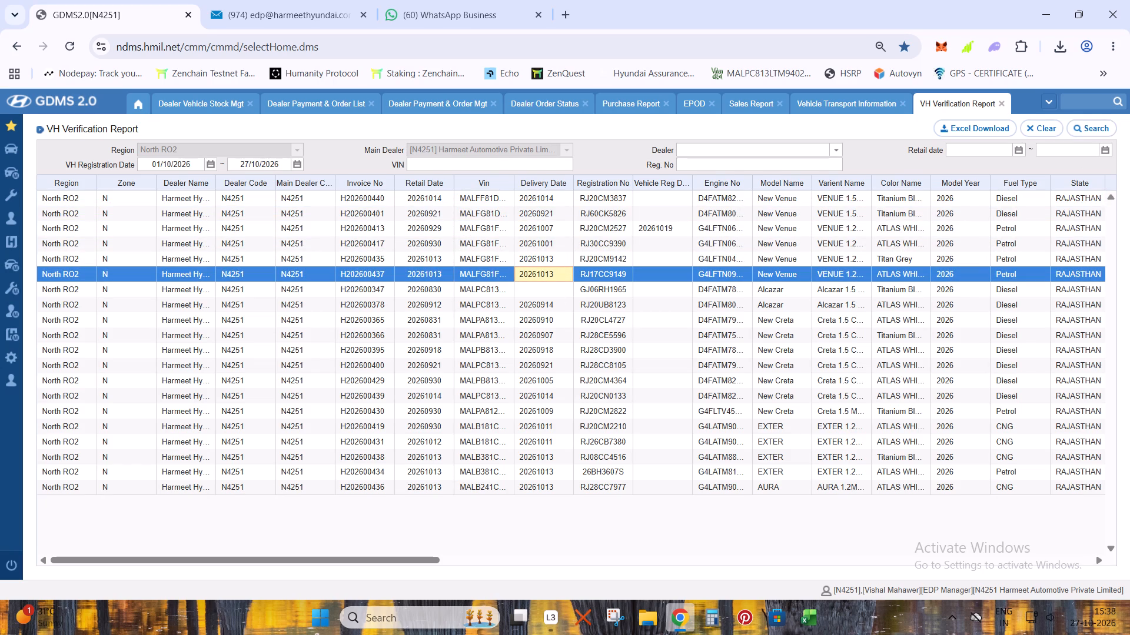
{"action": "left_click", "coordinate": [545, 306]}
{"action": "left_click", "coordinate": [547, 320]}
{"action": "left_click", "coordinate": [548, 335]}
{"action": "left_click", "coordinate": [556, 350]}
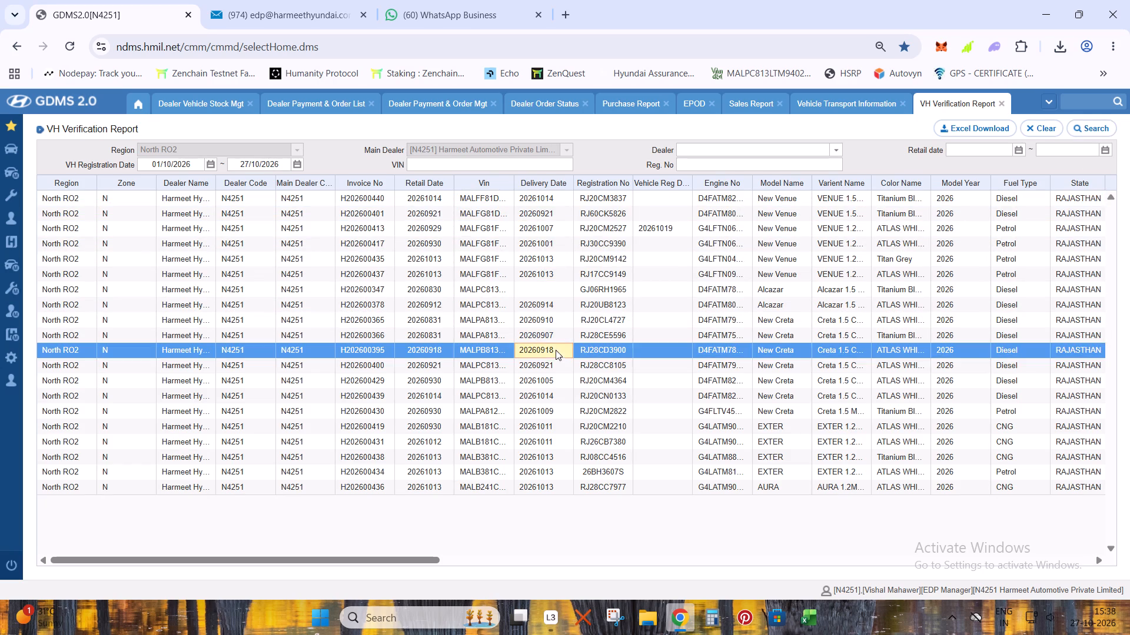
{"action": "left_click", "coordinate": [553, 357]}
{"action": "left_click", "coordinate": [555, 377]}
{"action": "left_click", "coordinate": [558, 393]}
{"action": "left_click", "coordinate": [554, 409]}
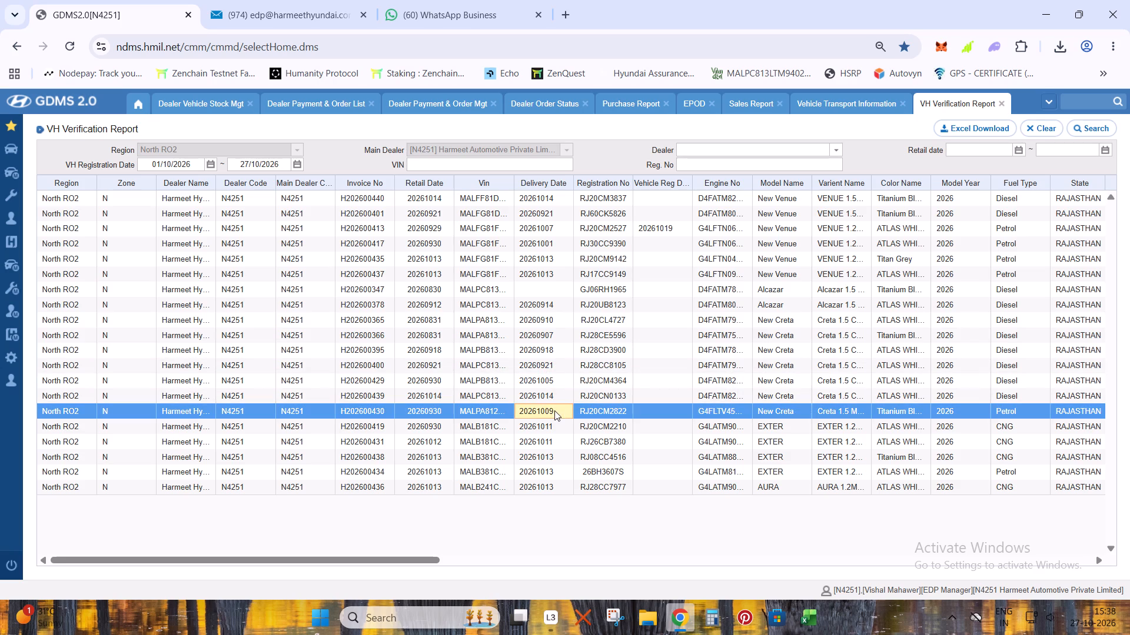
{"action": "left_click", "coordinate": [554, 420]}
{"action": "left_click", "coordinate": [554, 437]}
{"action": "left_click", "coordinate": [556, 454]}
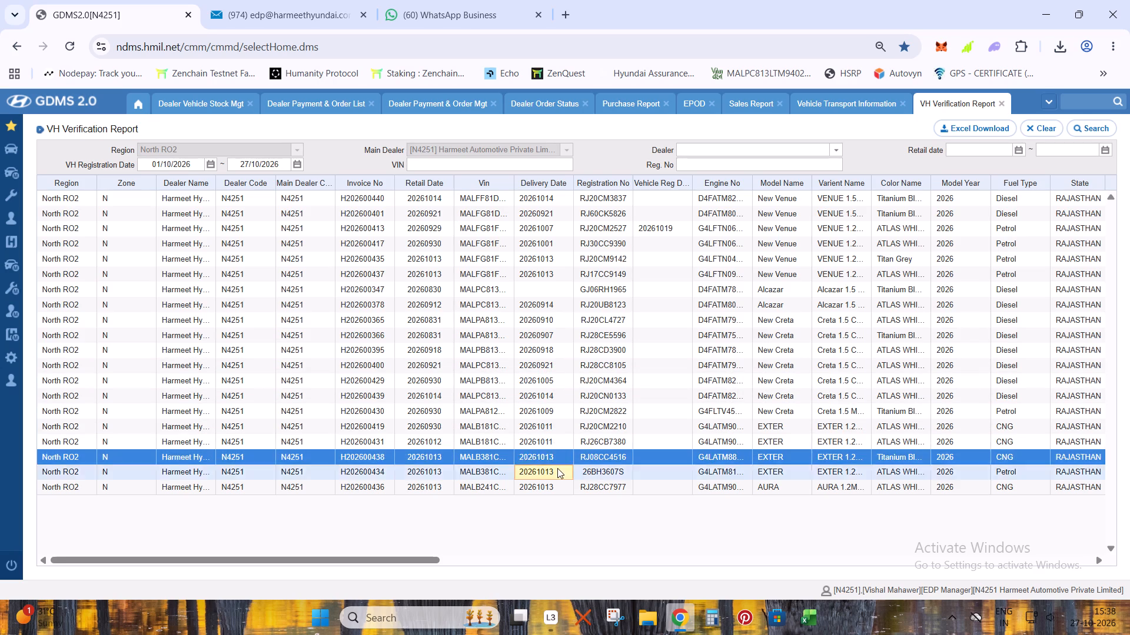
{"action": "left_click", "coordinate": [557, 468]}
{"action": "left_click", "coordinate": [556, 486]}
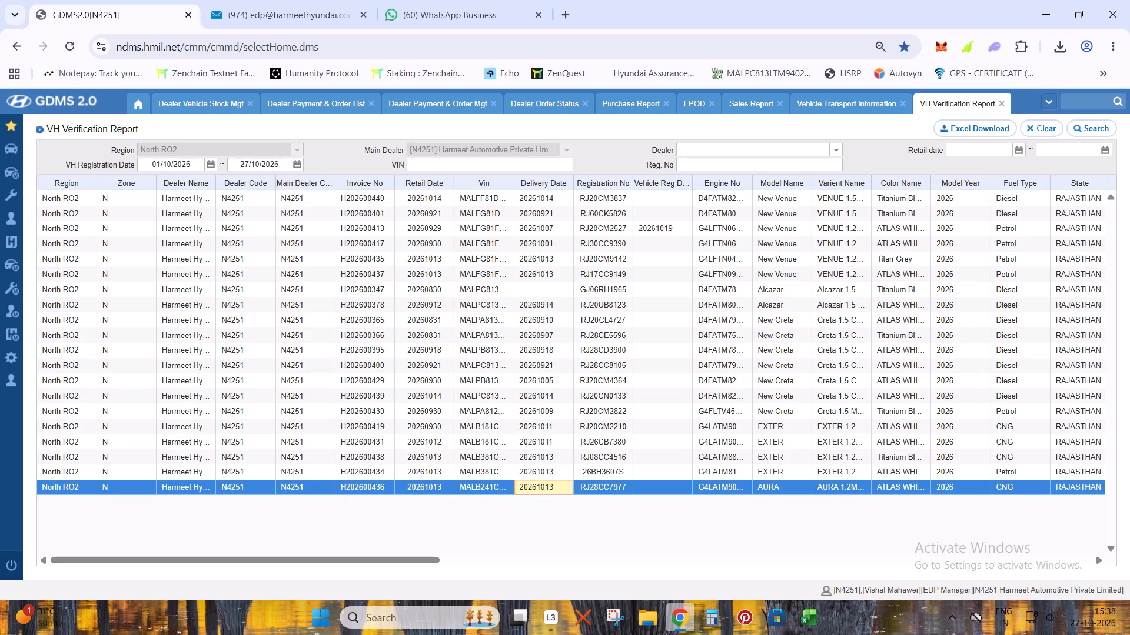
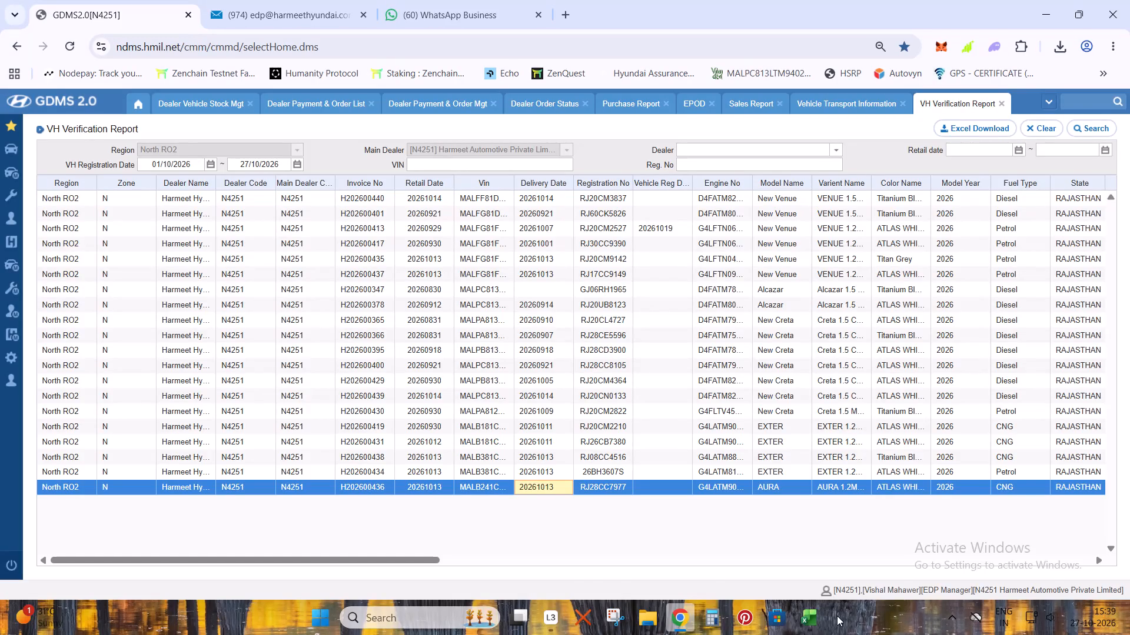
Switch to the RTO workbook, look across the RTO NEW sheet's columns and save the workbook.
{"action": "left_click", "coordinate": [807, 613]}
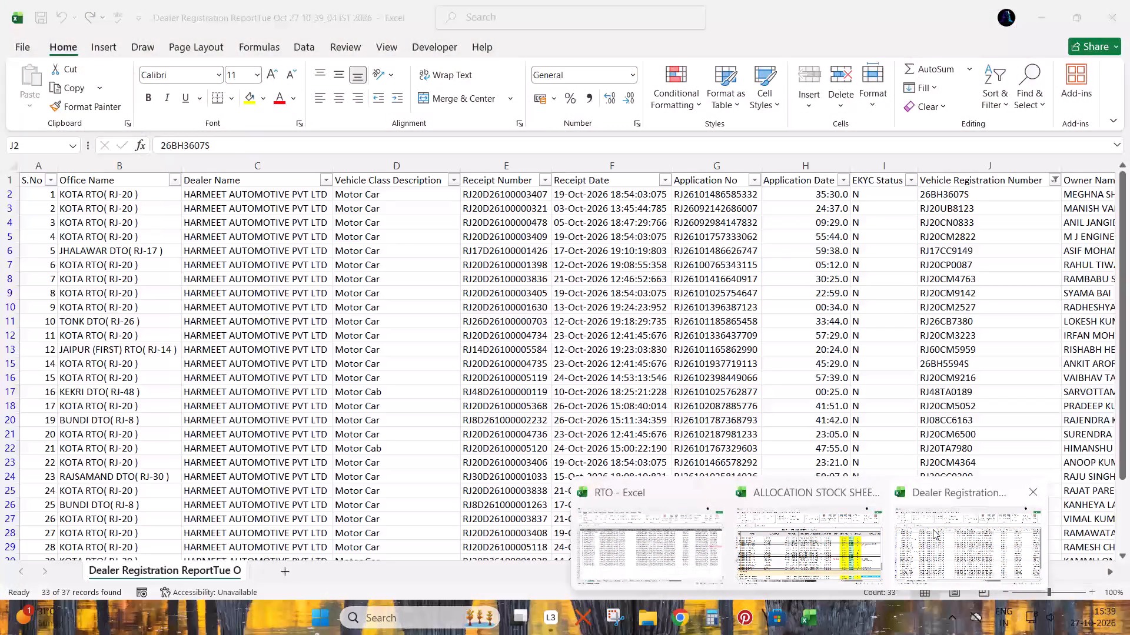
{"action": "left_click", "coordinate": [634, 526]}
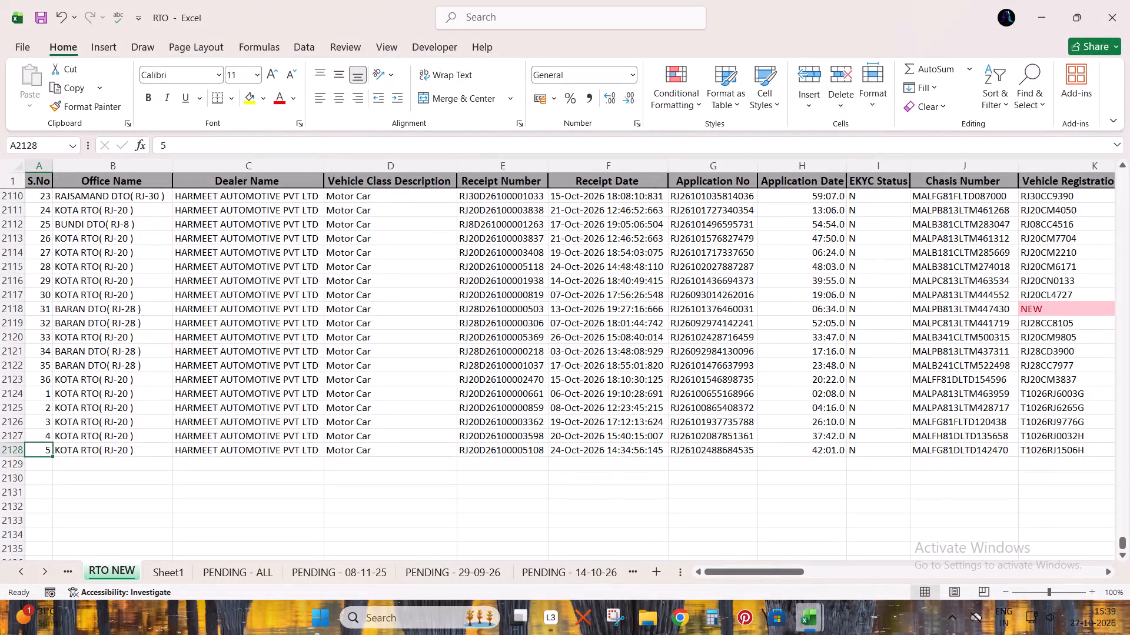
{"action": "left_click_drag", "start_coordinate": [766, 571], "coordinate": [1095, 567]}
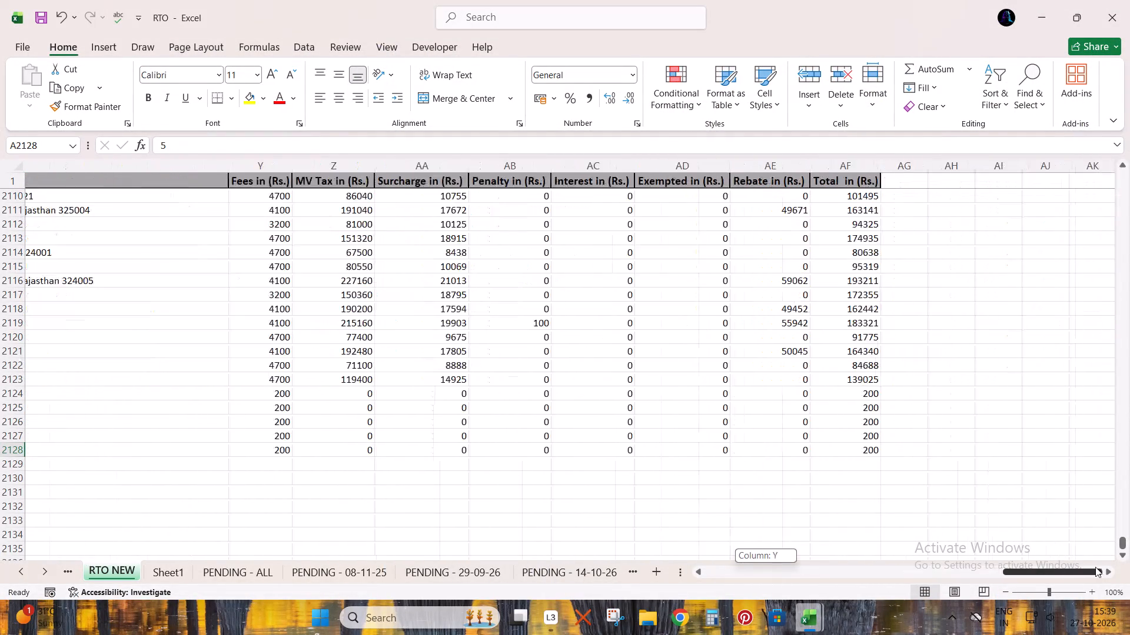
{"action": "left_click_drag", "start_coordinate": [1095, 567], "coordinate": [466, 569]}
{"action": "left_click", "coordinate": [42, 19]}
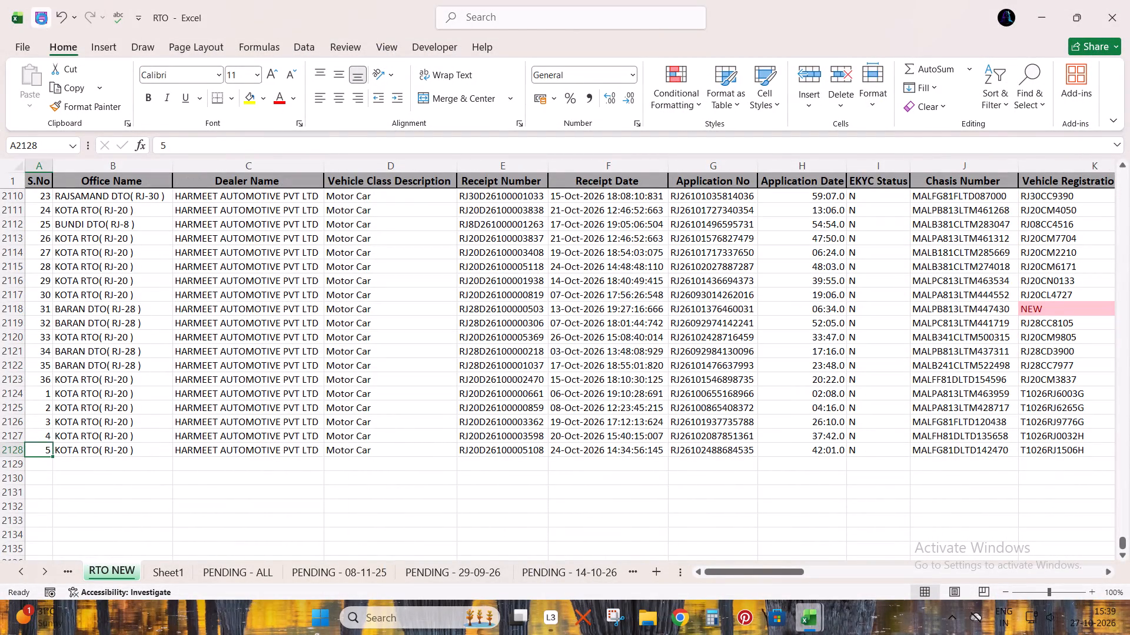
Close the RTO workbook and the downloaded Dealer Registration Report workbook.
{"action": "left_click", "coordinate": [1129, 0]}
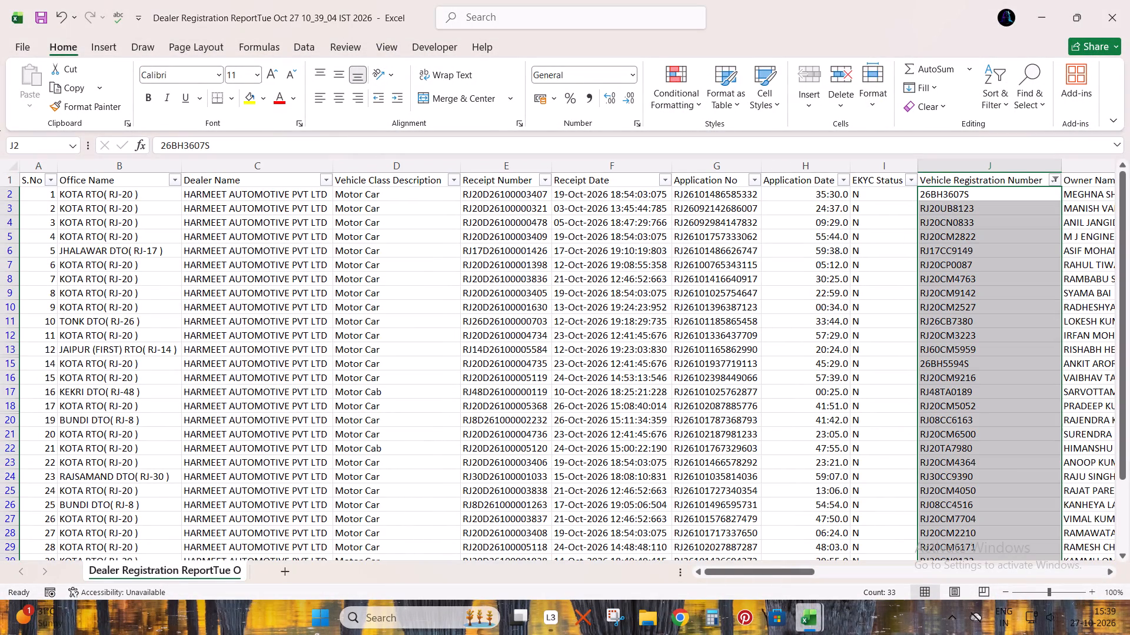
{"action": "left_click", "coordinate": [1129, 0]}
{"action": "left_click", "coordinate": [608, 409]}
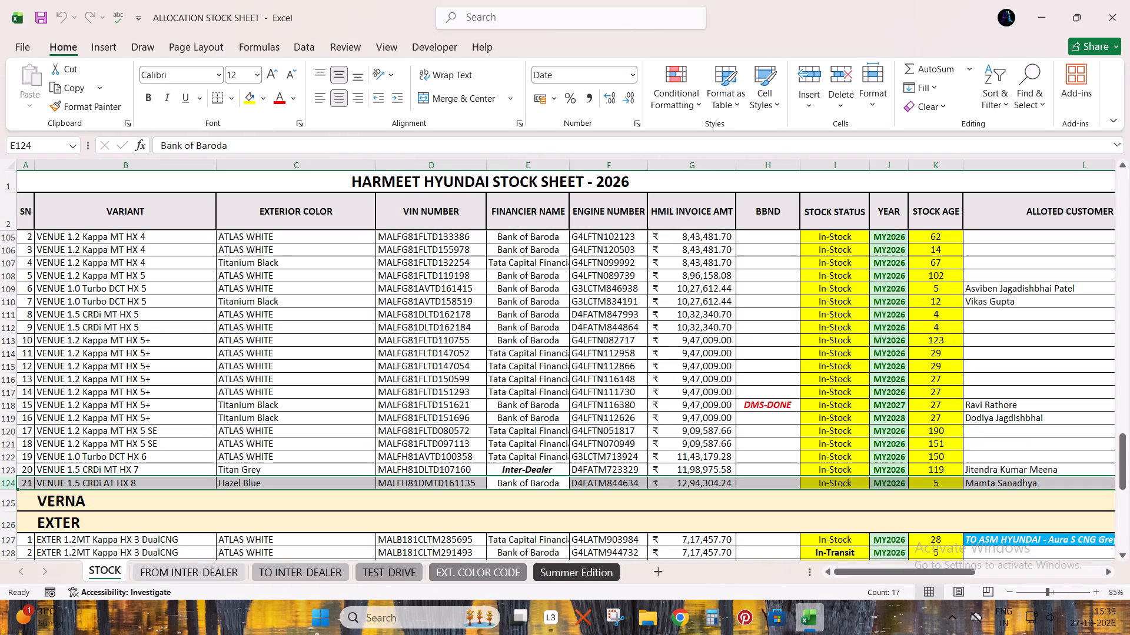
Refresh the desktop and make a duplicate there of the BOOKING LIST workbook.
{"action": "left_click", "coordinate": [1129, 634]}
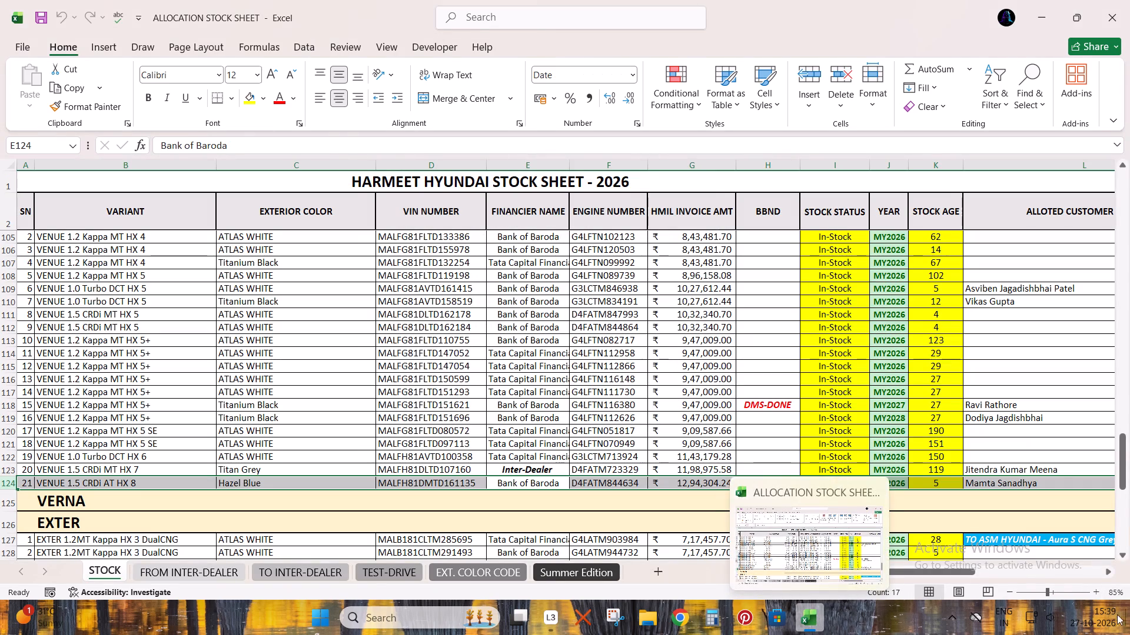
{"action": "right_click", "coordinate": [667, 303]}
{"action": "left_click", "coordinate": [693, 342]}
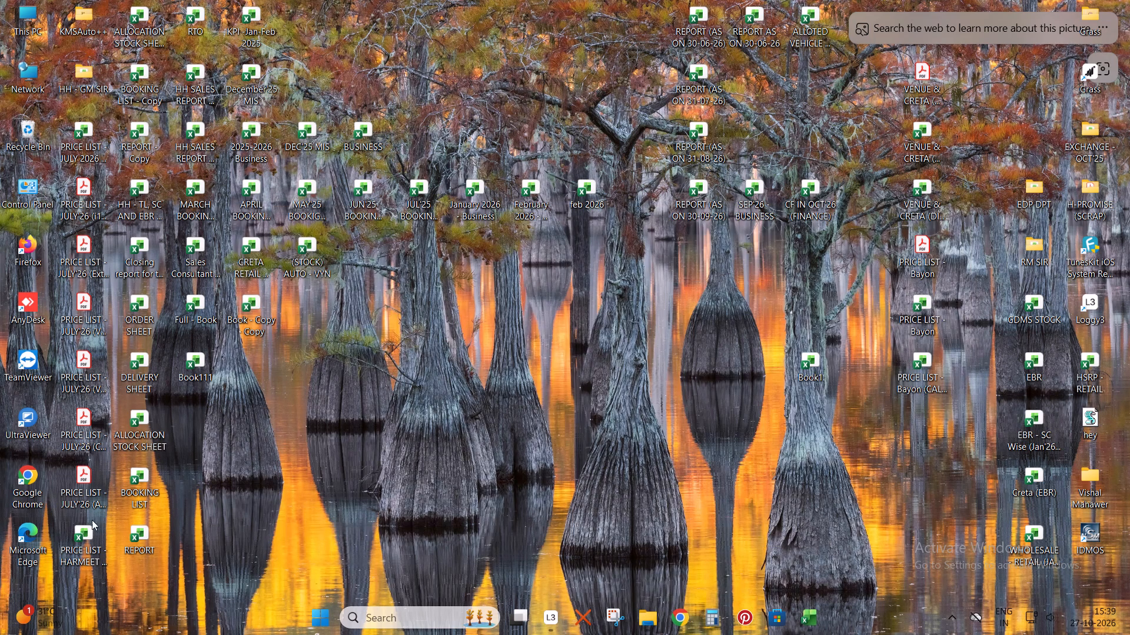
{"action": "left_click", "coordinate": [155, 483]}
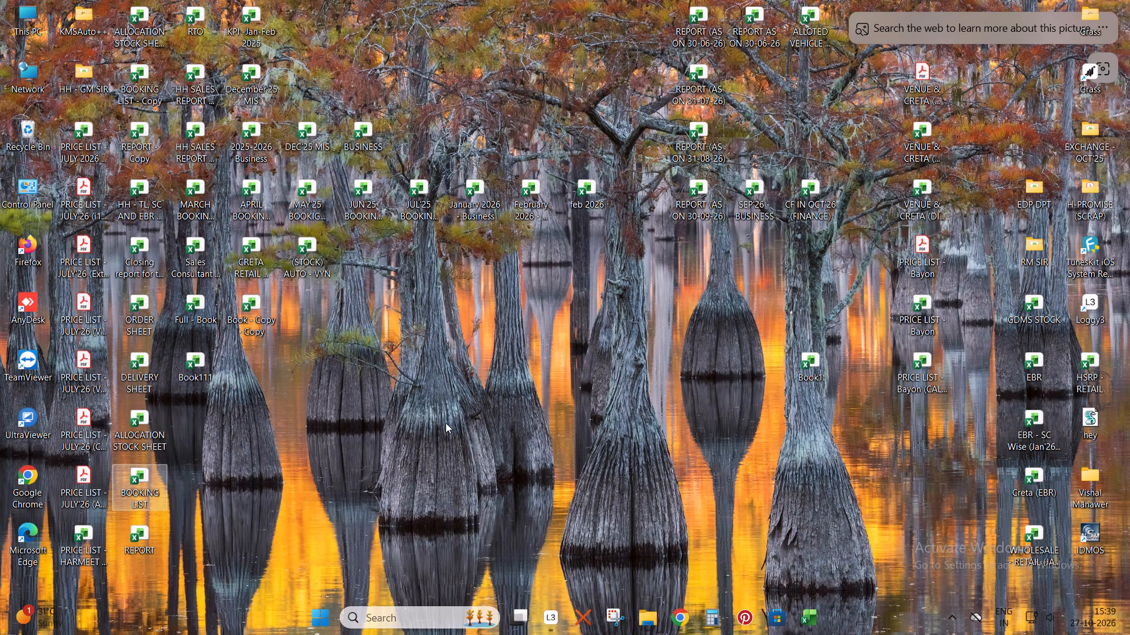
{"action": "key", "text": "ctrl+c"}
{"action": "key", "text": "ctrl+v"}
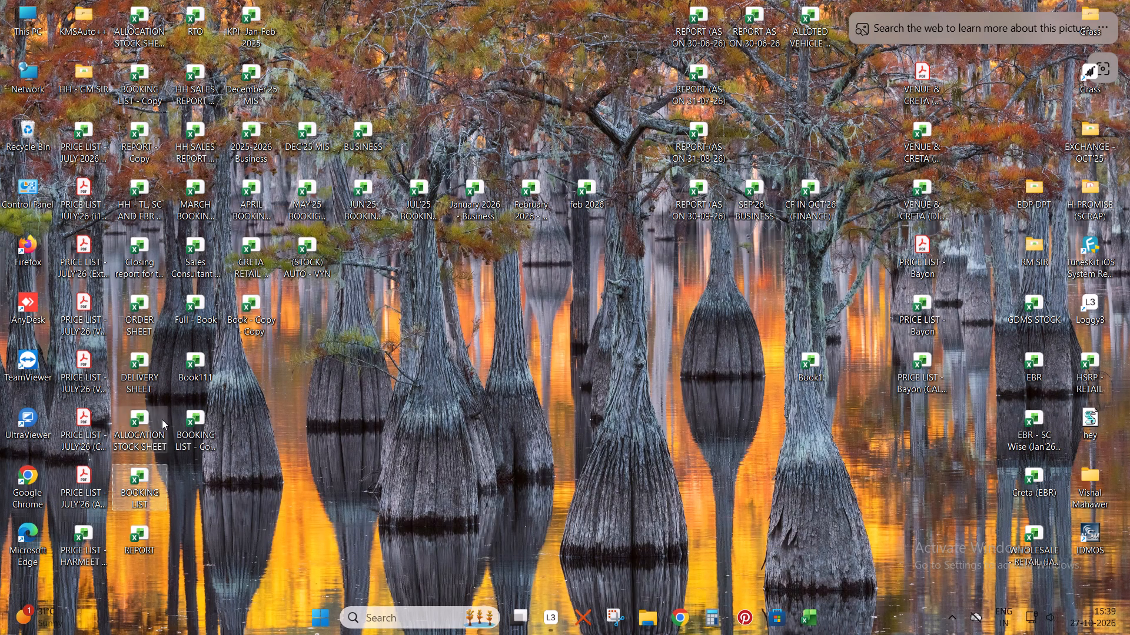
Open the duplicated workbook BOOKING LIST - Copy (2) from the desktop.
{"action": "double_click", "coordinate": [176, 419]}
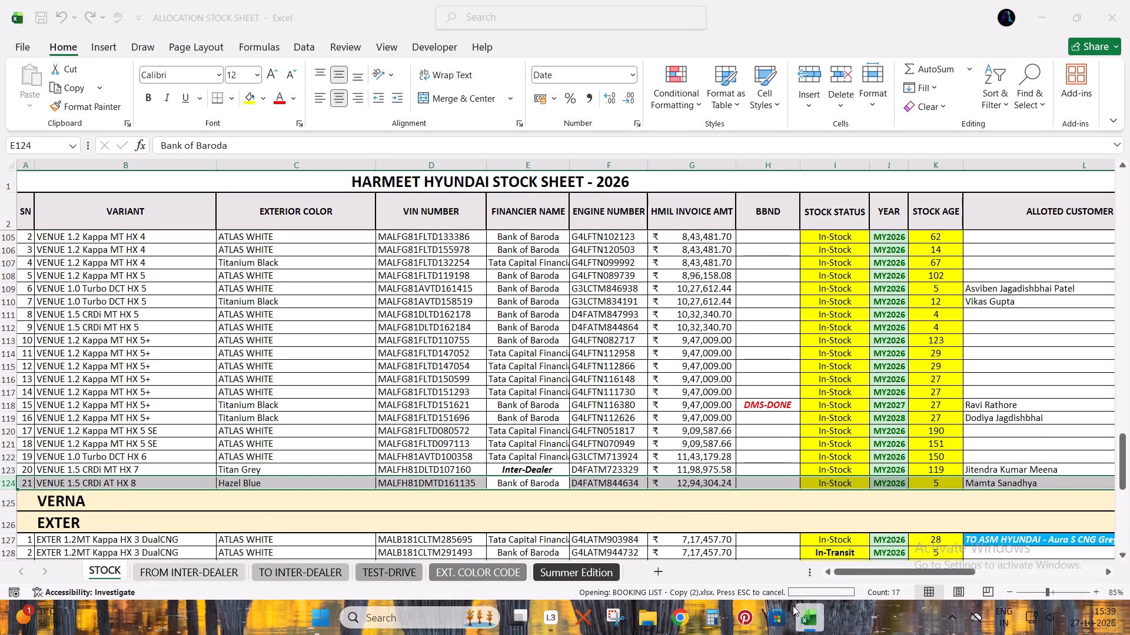
{"action": "left_click", "coordinate": [1123, 3]}
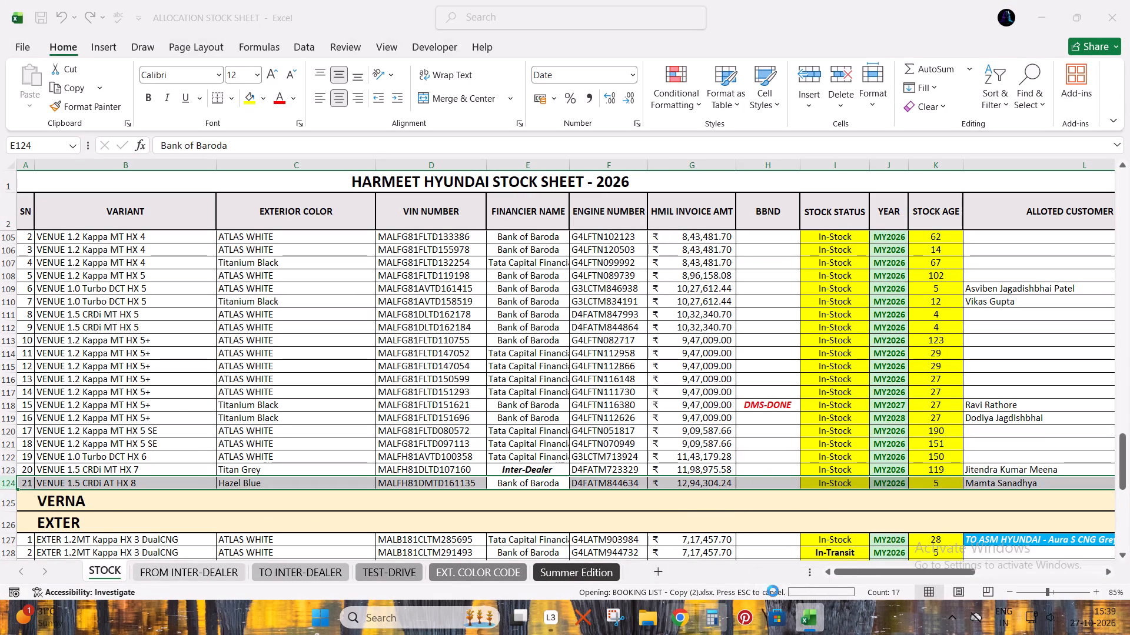
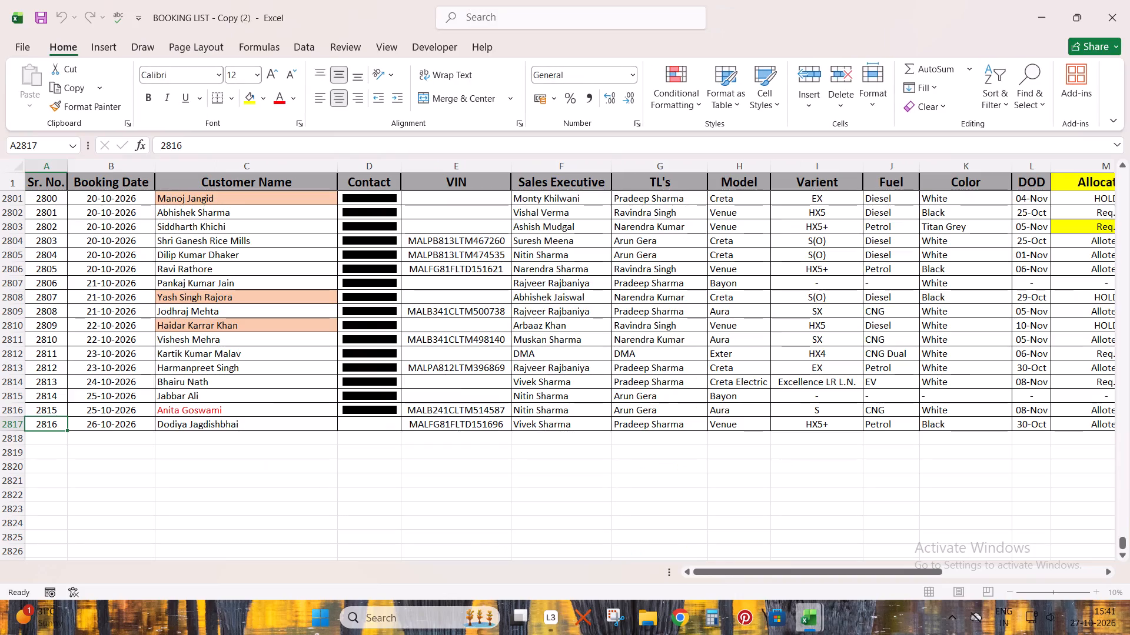
Switch to the ALLOCATION STOCK SHEET workbook and look over the Venue and Exter rows on the STOCK sheet.
{"action": "left_click", "coordinate": [640, 457]}
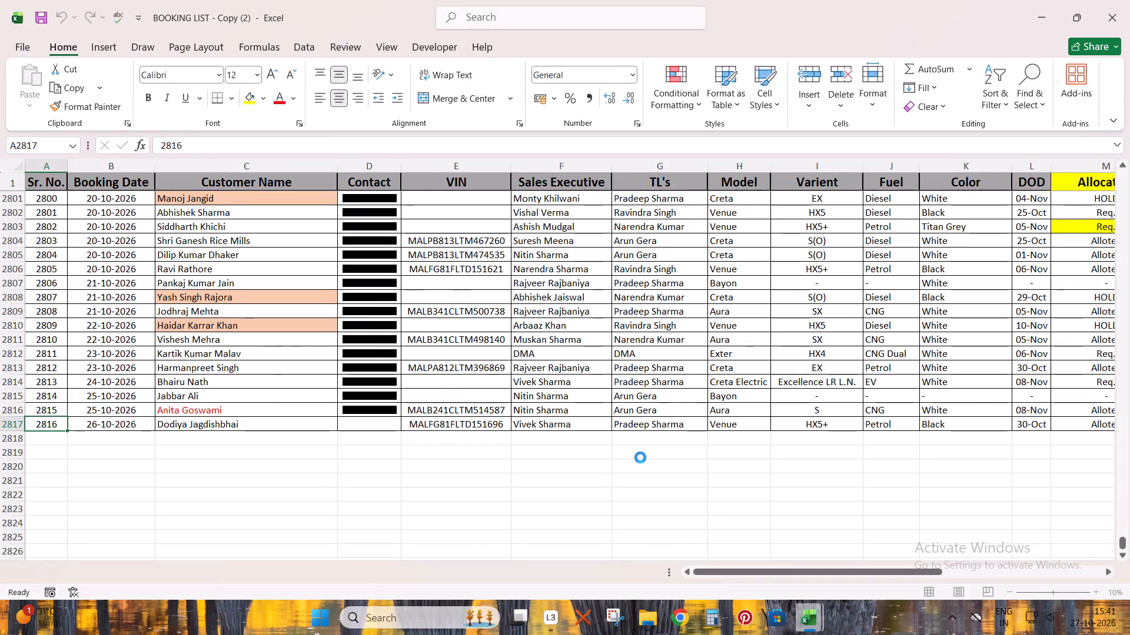
{"action": "key", "text": "alt+Tab"}
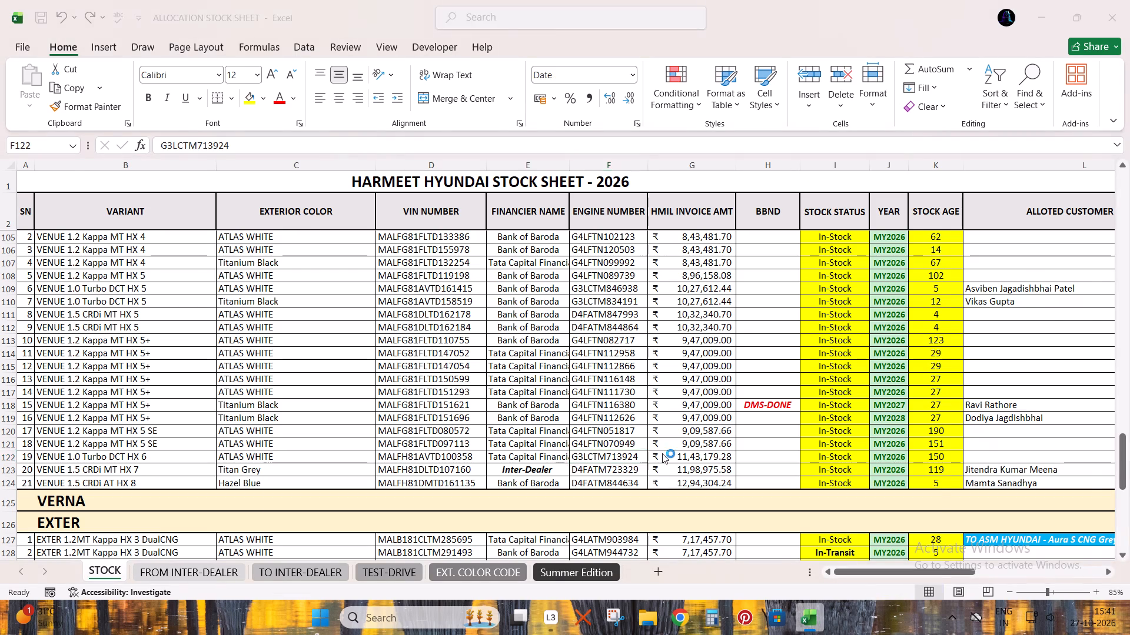
{"action": "key", "text": "alt+Tab"}
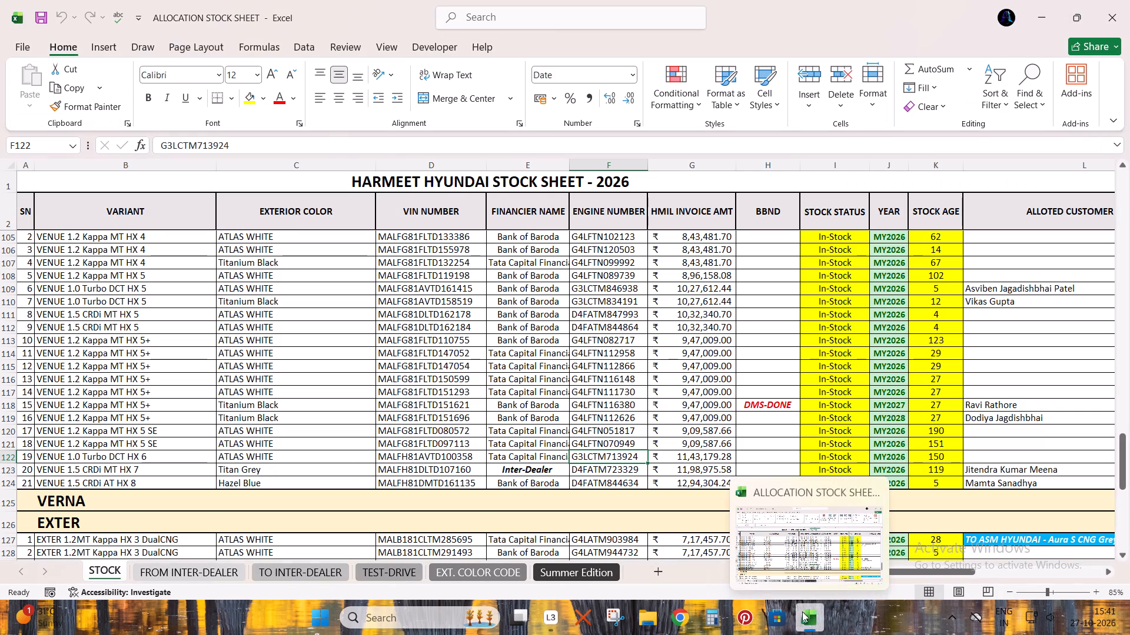
{"action": "left_click", "coordinate": [825, 531]}
{"action": "scroll", "coordinate": [665, 513], "scroll_direction": "down", "scroll_amount": 3}
{"action": "left_click", "coordinate": [655, 512]}
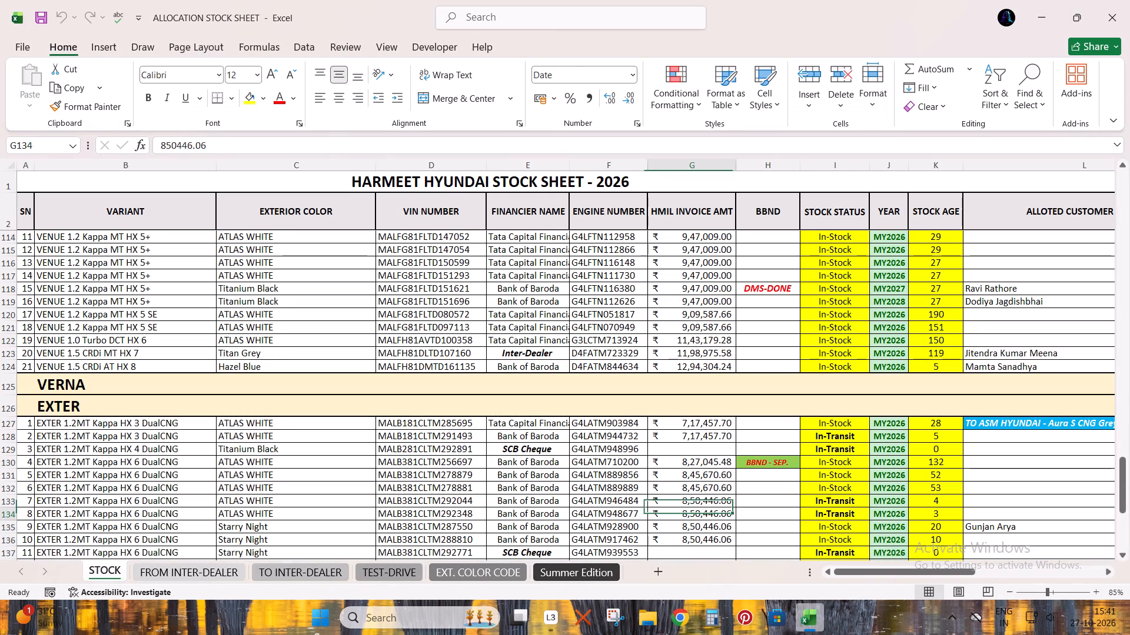
{"action": "left_click", "coordinate": [793, 545]}
{"action": "left_click", "coordinate": [810, 623]}
{"action": "left_click", "coordinate": [810, 623]}
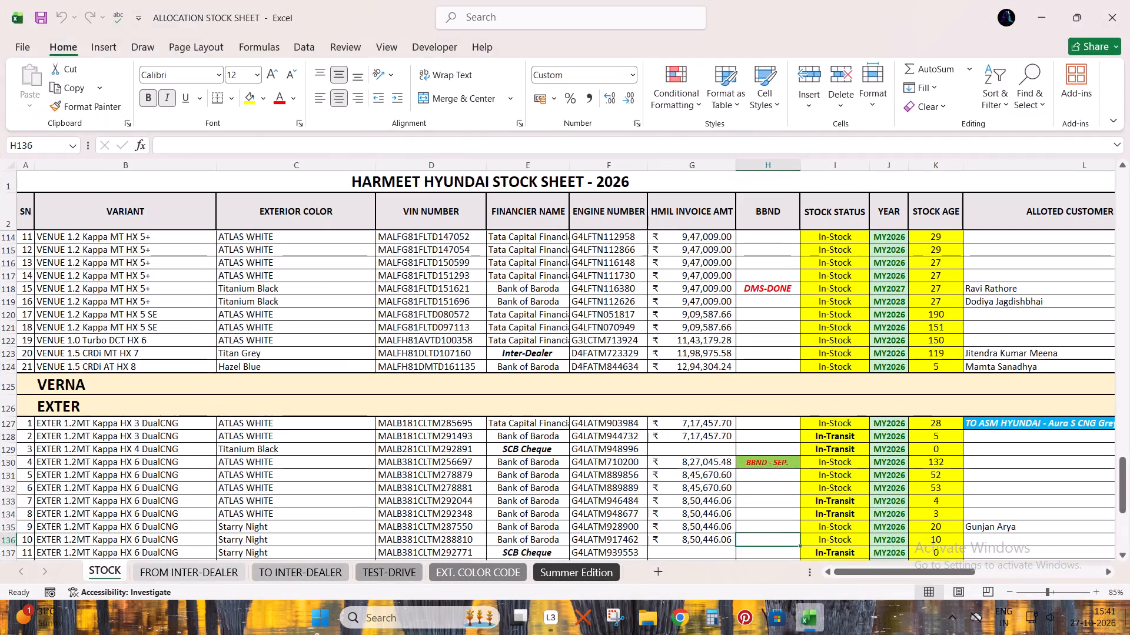
Open the workbook BOOKING LIST - Copy (2) from the desktop again.
{"action": "left_click", "coordinate": [1129, 634]}
{"action": "double_click", "coordinate": [196, 429]}
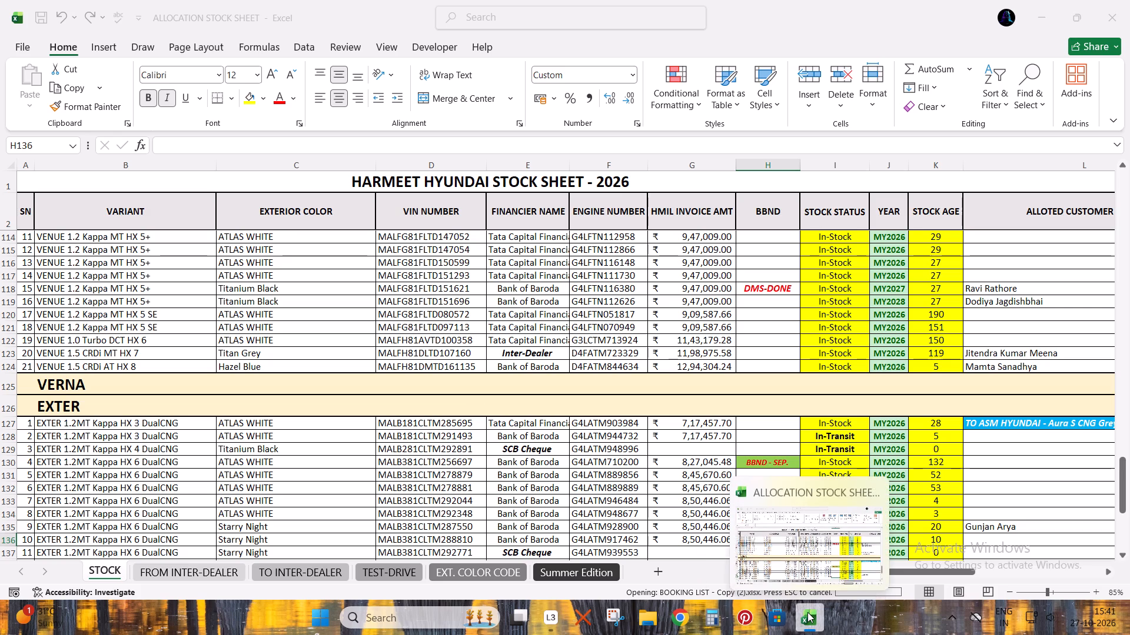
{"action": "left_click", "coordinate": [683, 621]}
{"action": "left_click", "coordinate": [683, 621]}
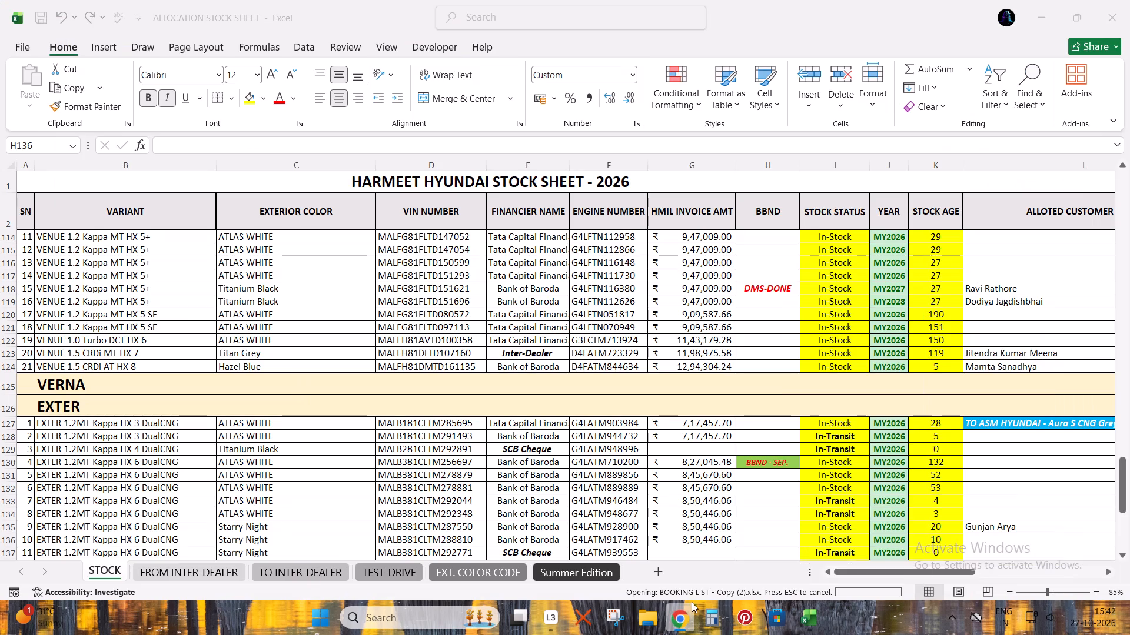
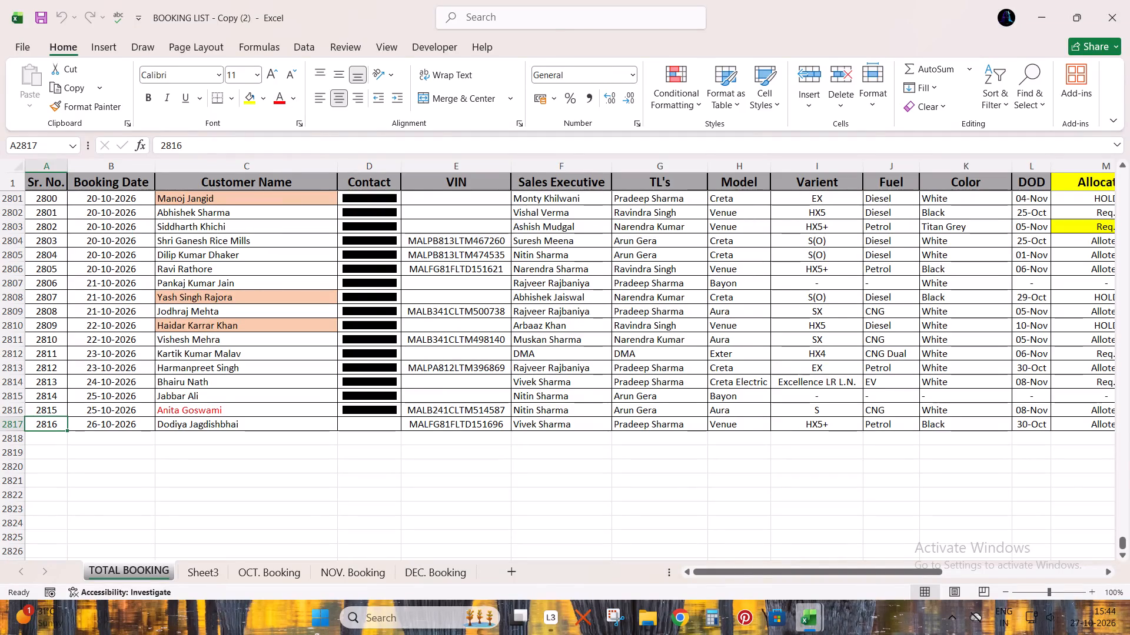
Find the ALLOCATION STOCK SHEET workbook among the open windows and close it, returning to BOOKING LIST - Copy (2).
{"action": "left_click", "coordinate": [364, 176]}
{"action": "key", "text": "alt+Tab"}
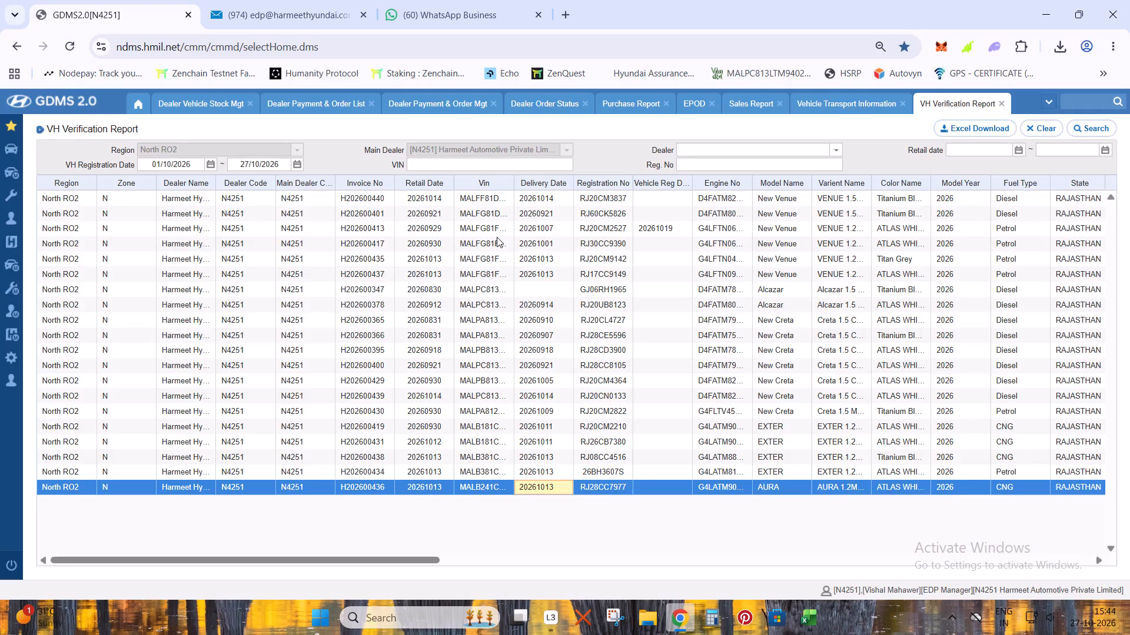
{"action": "key", "text": "alt+Tab"}
{"action": "key", "text": "alt+Tab"}
{"action": "key", "text": "alt+Tab"}
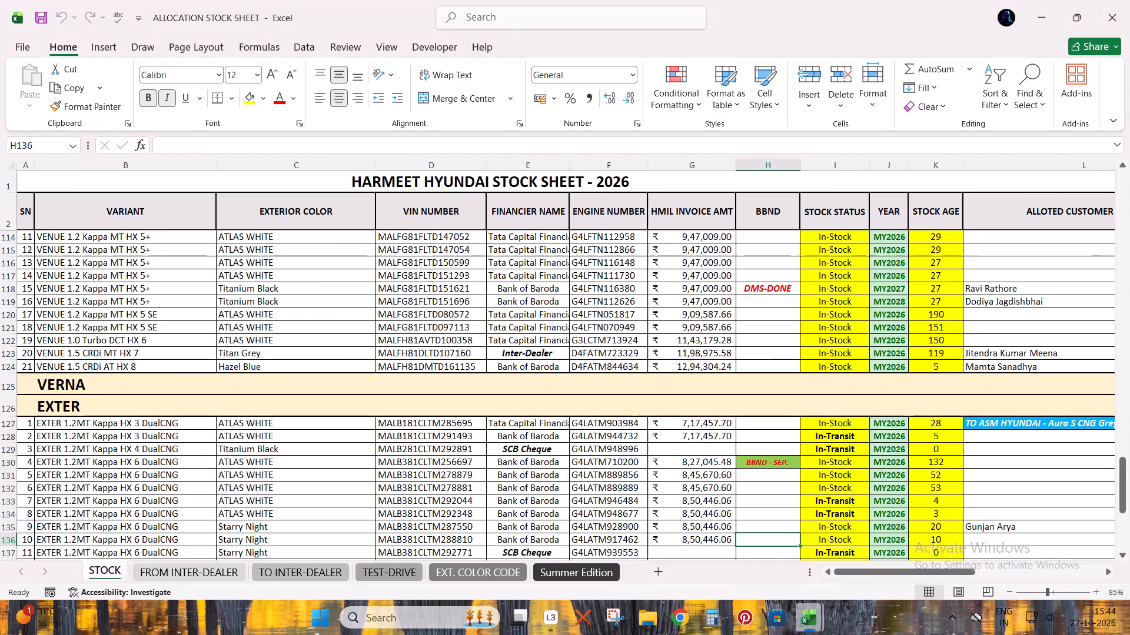
{"action": "key", "text": "alt+Tab"}
{"action": "key", "text": "alt+Tab"}
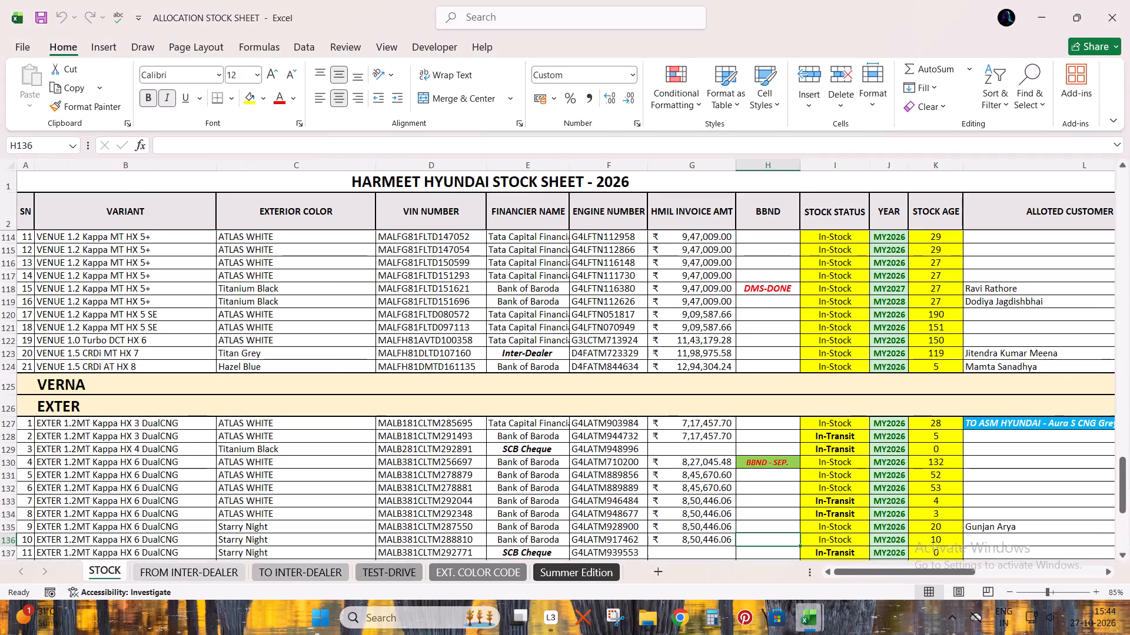
{"action": "left_click", "coordinate": [1129, 0]}
Turn on filtering for the TOTAL BOOKING header row and filter the Allocation column by the search text DELI.
{"action": "key", "text": "ctrl+shift+l"}
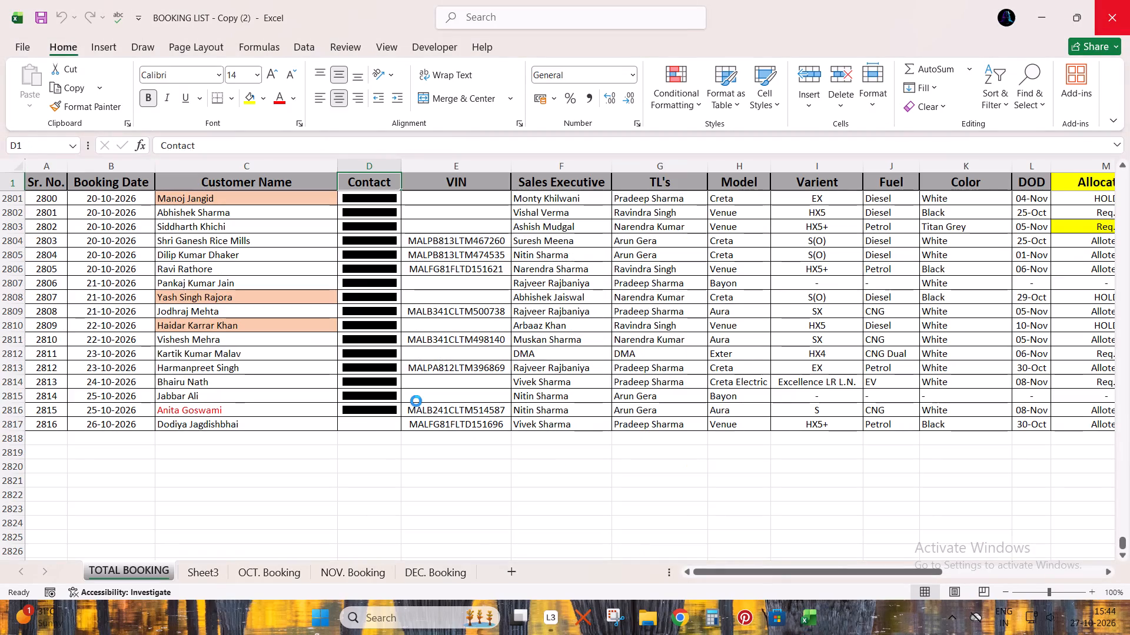
{"action": "key", "text": "ctrl+Right"}
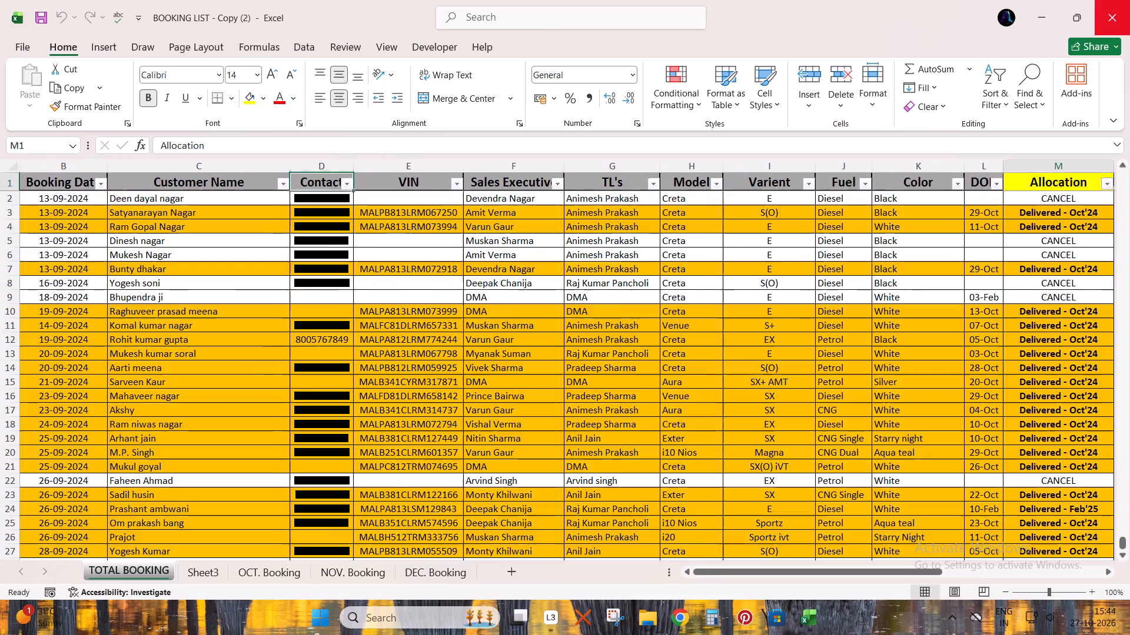
{"action": "key", "text": "alt+Down"}
{"action": "key", "text": "Down"}
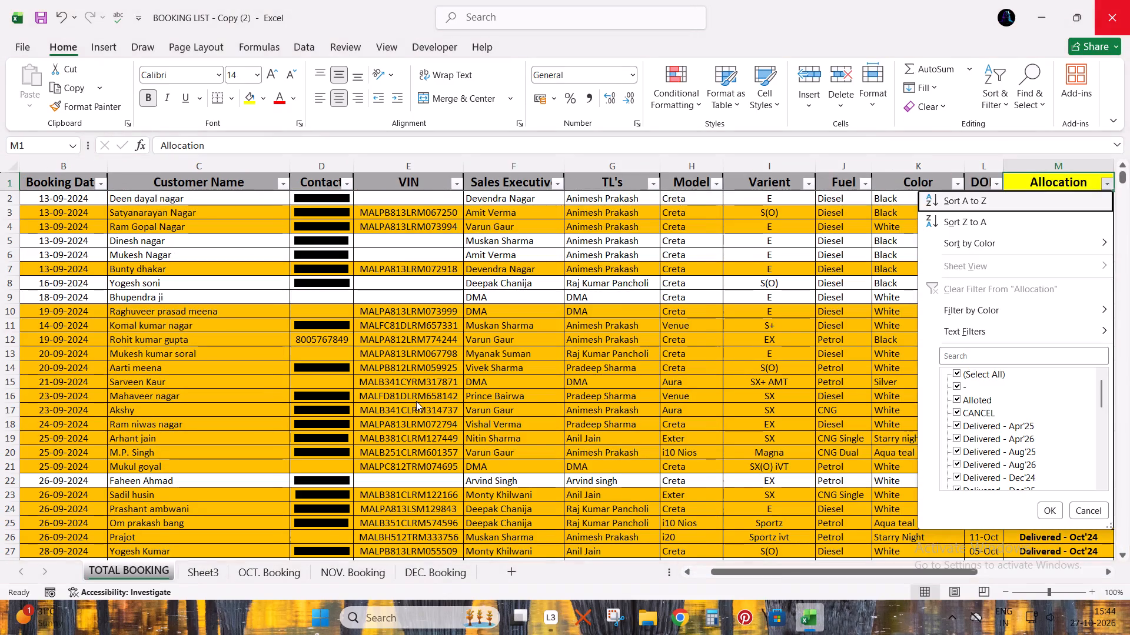
{"action": "key", "text": "Down"}
{"action": "key", "text": "Down"}
{"action": "key", "text": "Down"}
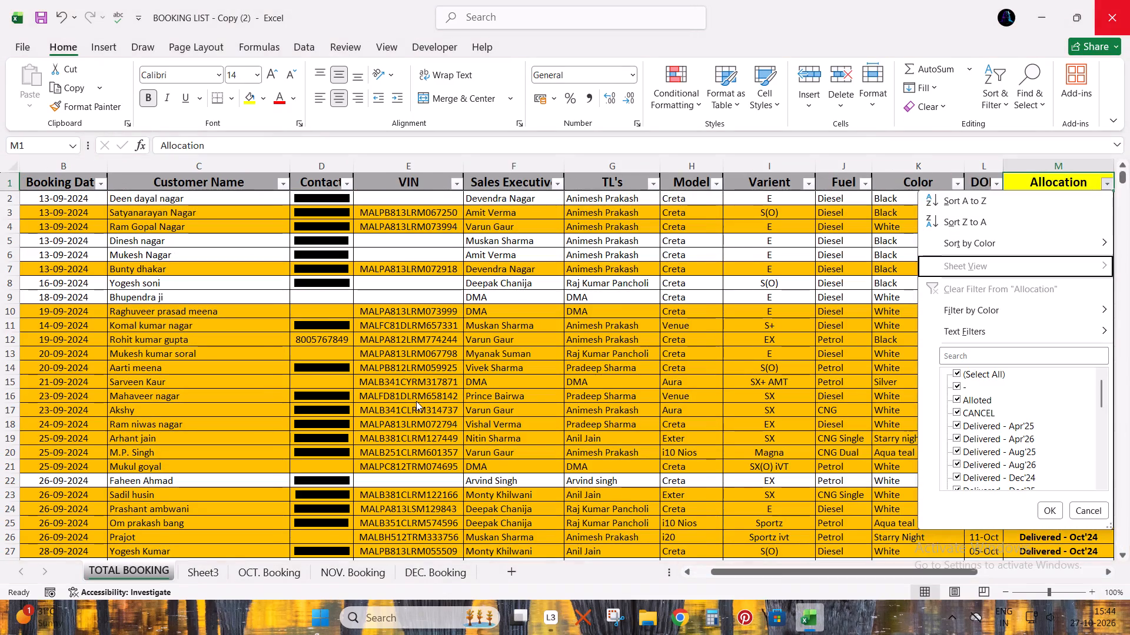
{"action": "key", "text": "Down"}
{"action": "key", "text": "Down"}
{"action": "key", "text": "Down"}
{"action": "key", "text": "Down"}
{"action": "type", "text": "DELI"}
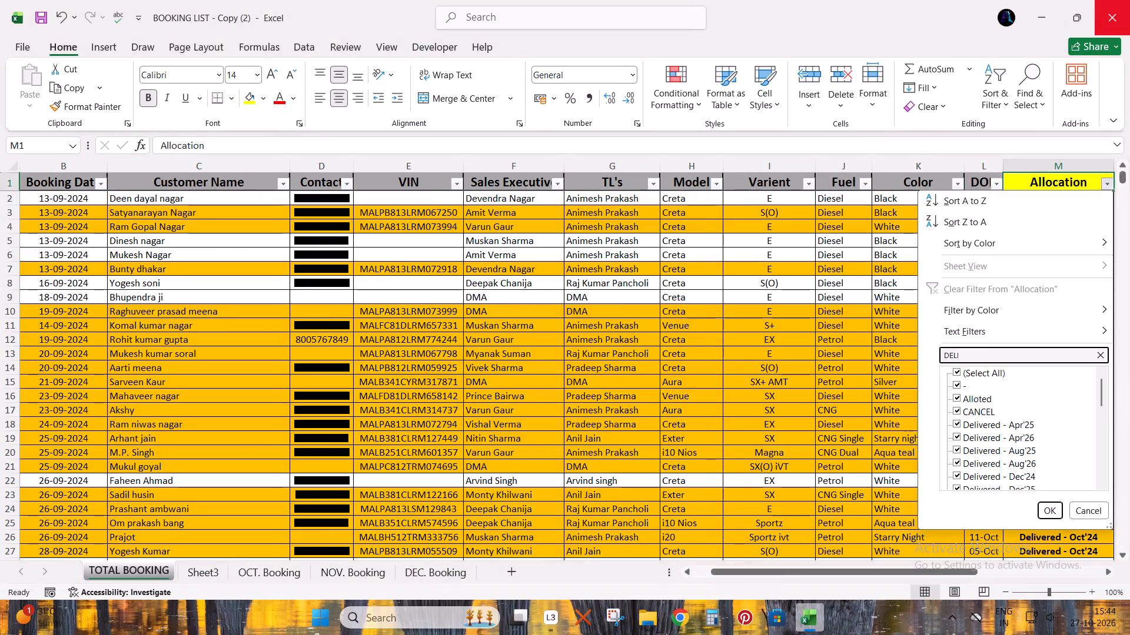
{"action": "key", "text": "Return"}
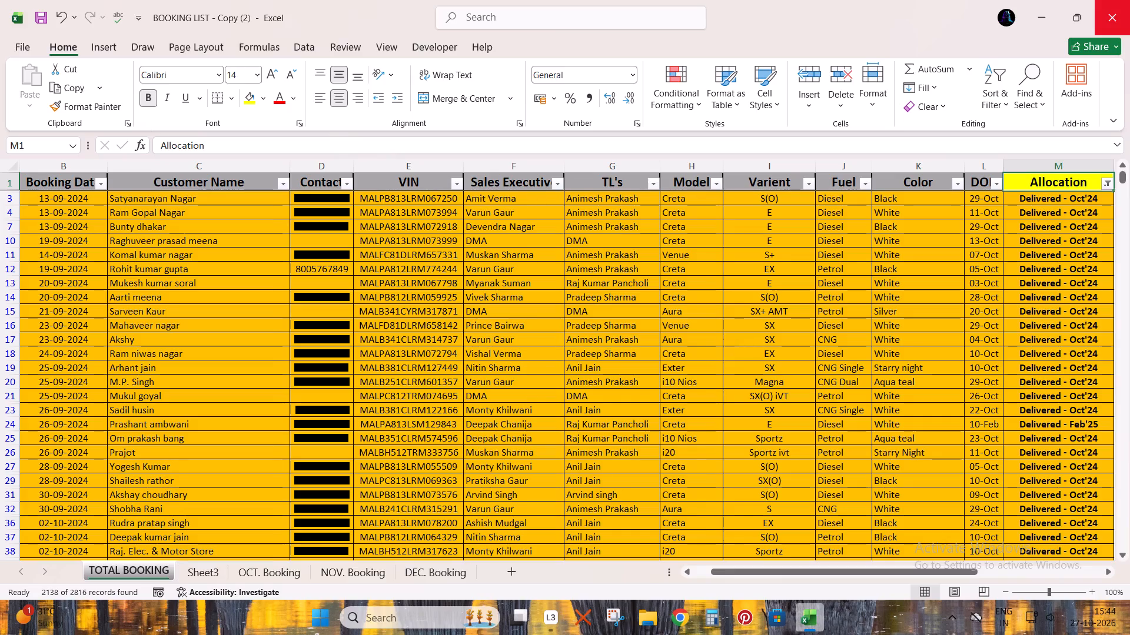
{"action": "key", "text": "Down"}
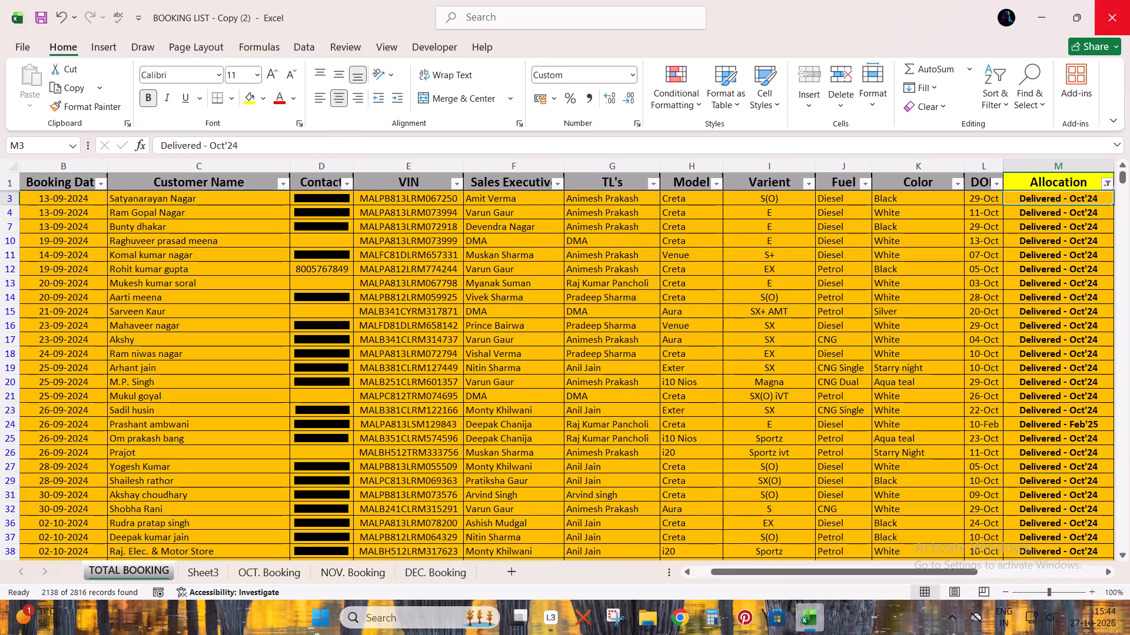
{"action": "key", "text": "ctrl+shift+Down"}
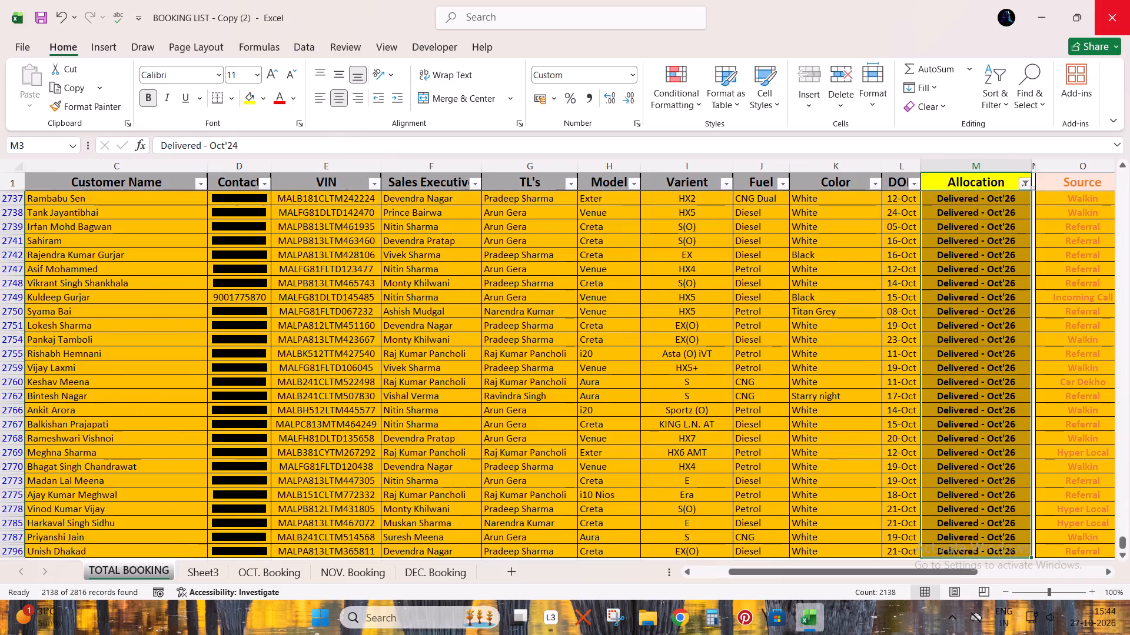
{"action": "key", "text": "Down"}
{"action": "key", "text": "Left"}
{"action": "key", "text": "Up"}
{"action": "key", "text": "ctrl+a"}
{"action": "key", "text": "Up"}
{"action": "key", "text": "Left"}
Copy the filtered TOTAL BOOKING table including its header row, from the Sr. No. column through the Allocation column.
{"action": "key", "text": "ctrl+Up"}
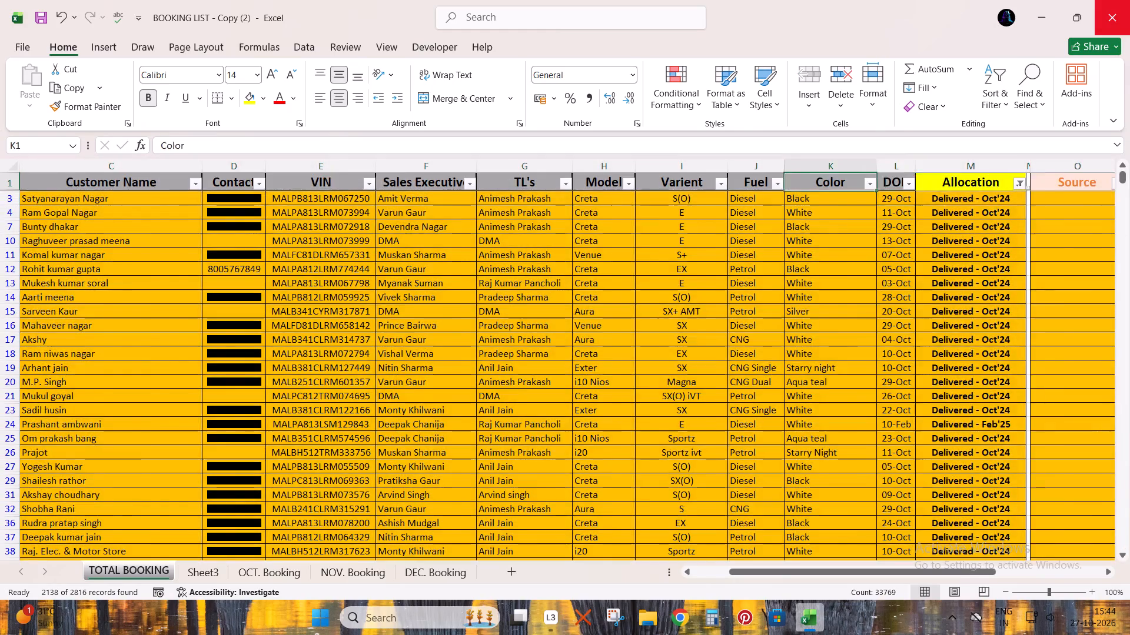
{"action": "key", "text": "ctrl+Left"}
{"action": "key", "text": "ctrl+shift+Right"}
{"action": "key", "text": "shift+Right"}
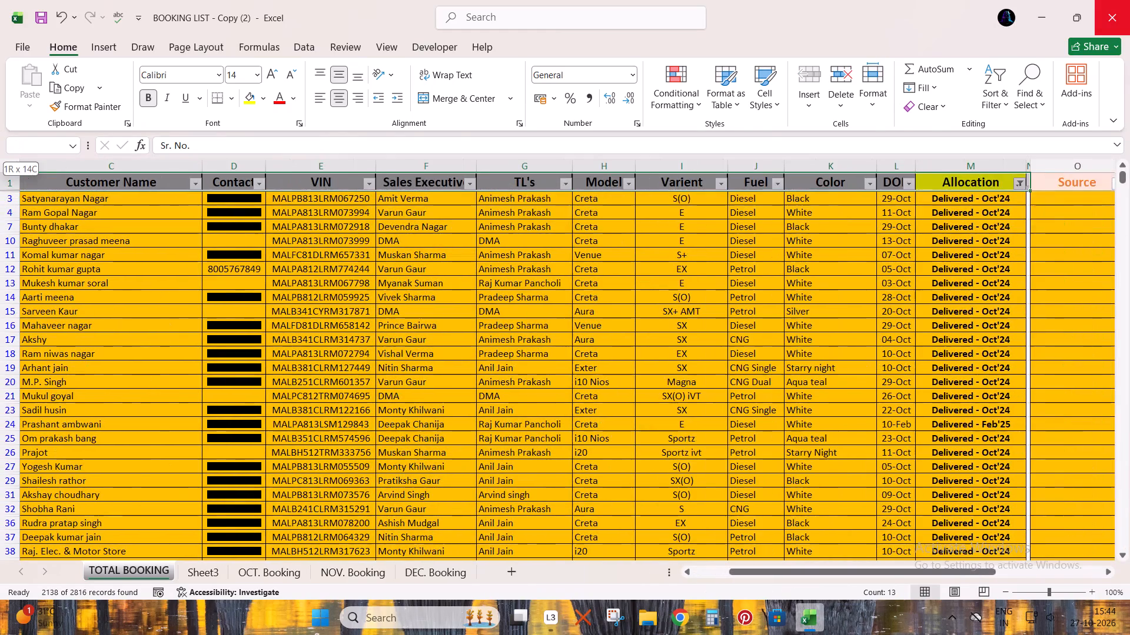
{"action": "key", "text": "shift+Down"}
{"action": "key", "text": "shift+Left"}
{"action": "key", "text": "ctrl+shift+Down"}
{"action": "key", "text": "shift+Down"}
{"action": "key", "text": "shift+Up"}
{"action": "key", "text": "ctrl+c"}
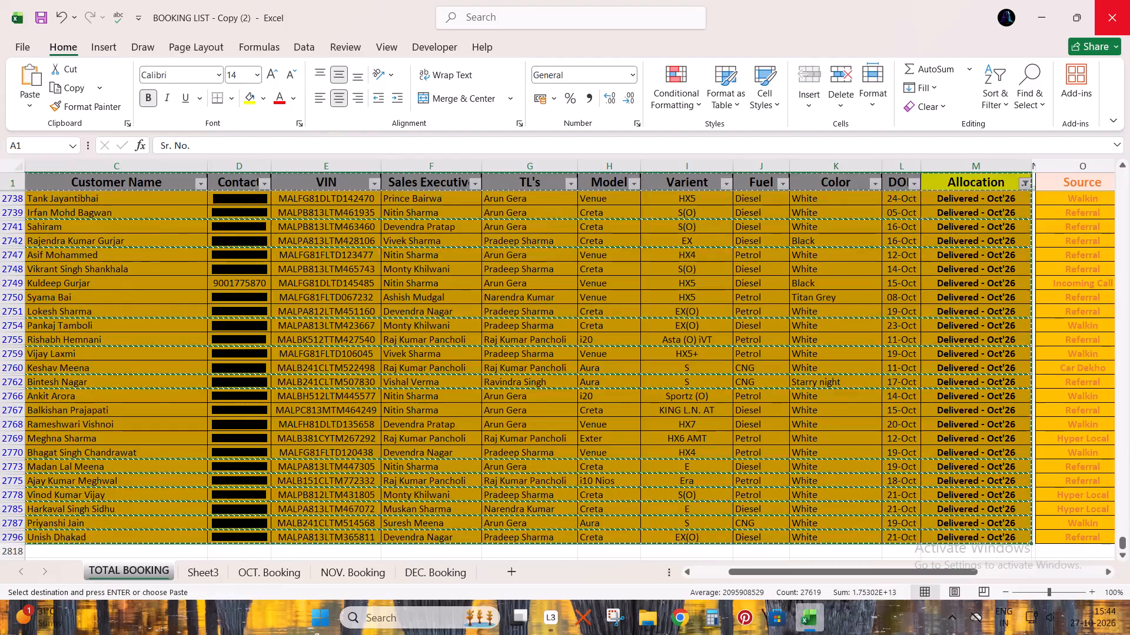
Paste the copied delivered bookings into Sheet3 starting at cell A1.
{"action": "key", "text": "ctrl+Page_Down"}
{"action": "key", "text": "ctrl+Up"}
{"action": "key", "text": "ctrl+Left"}
{"action": "key", "text": "ctrl+v"}
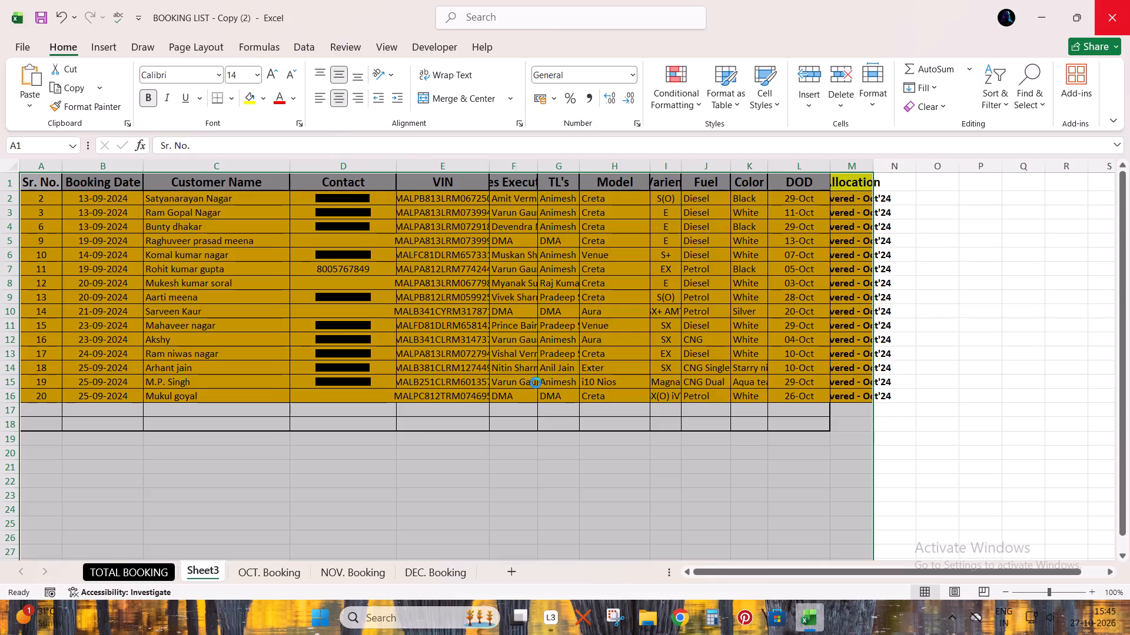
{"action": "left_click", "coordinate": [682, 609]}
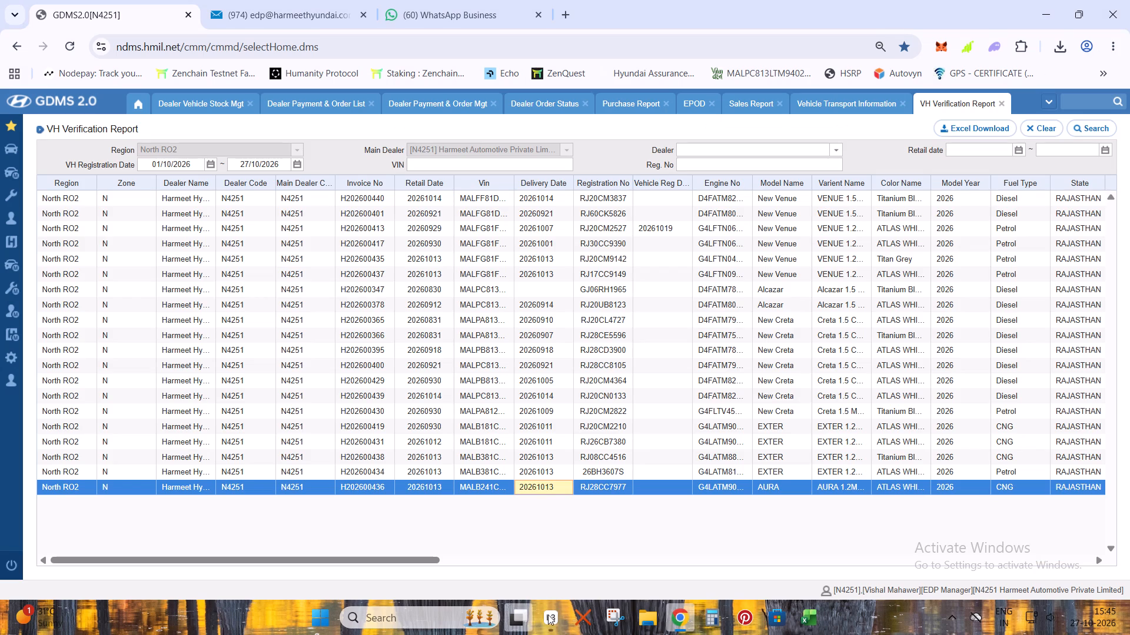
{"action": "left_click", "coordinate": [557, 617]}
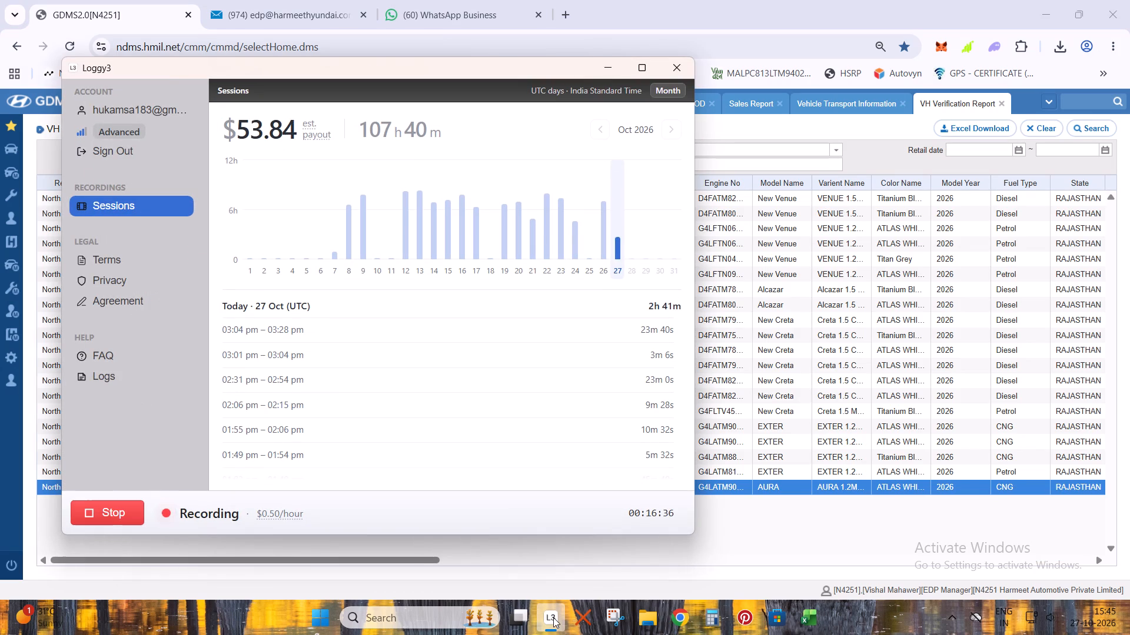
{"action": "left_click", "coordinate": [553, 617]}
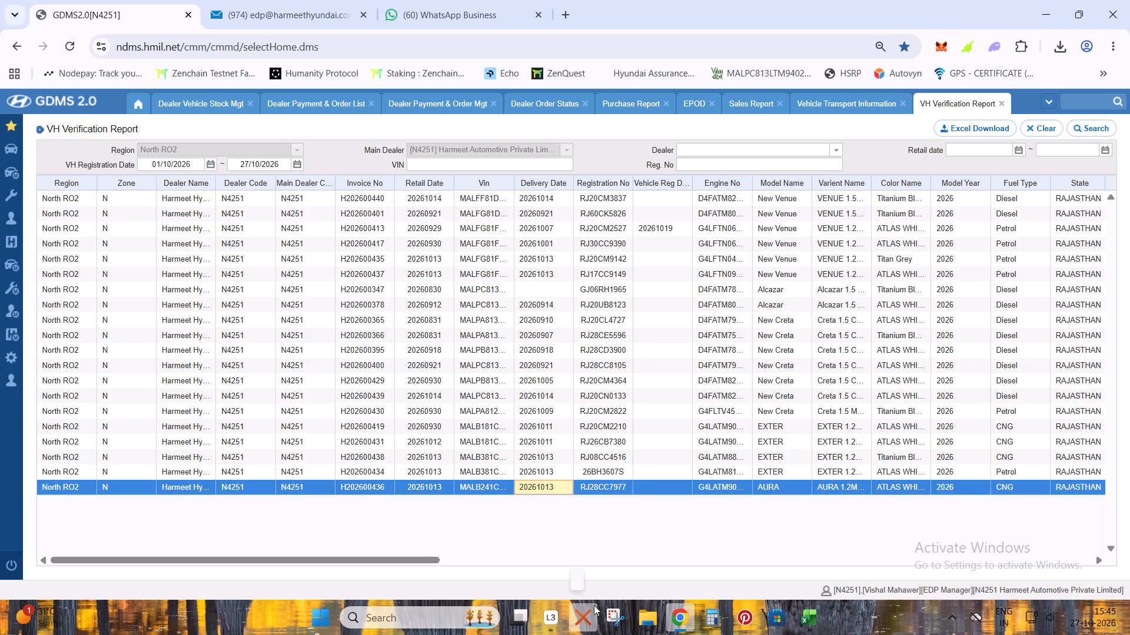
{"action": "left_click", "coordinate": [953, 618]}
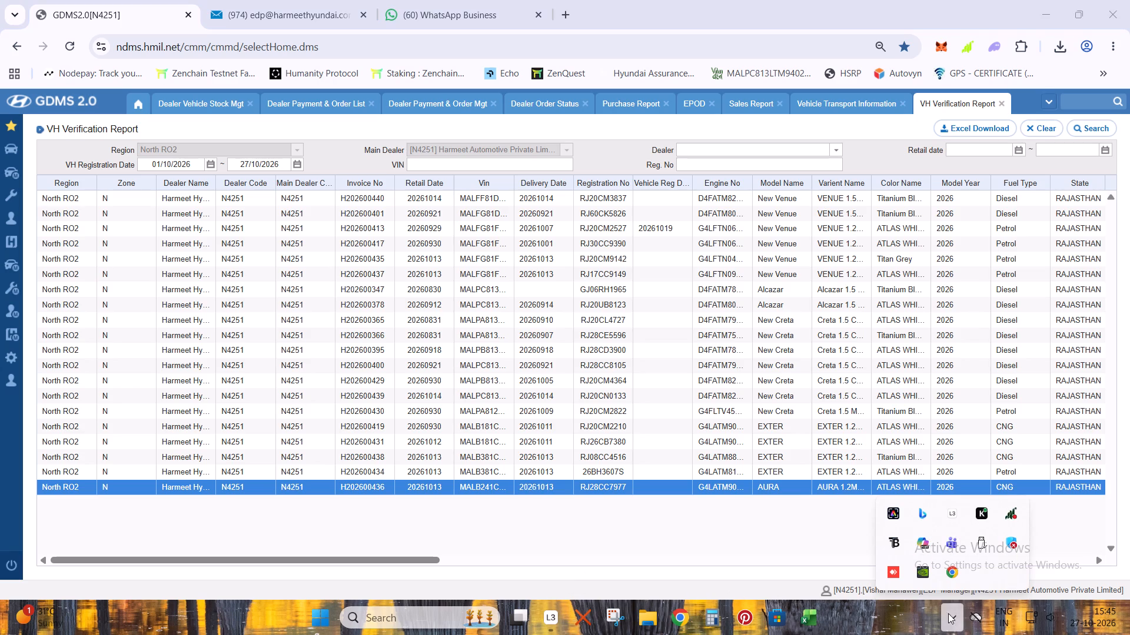
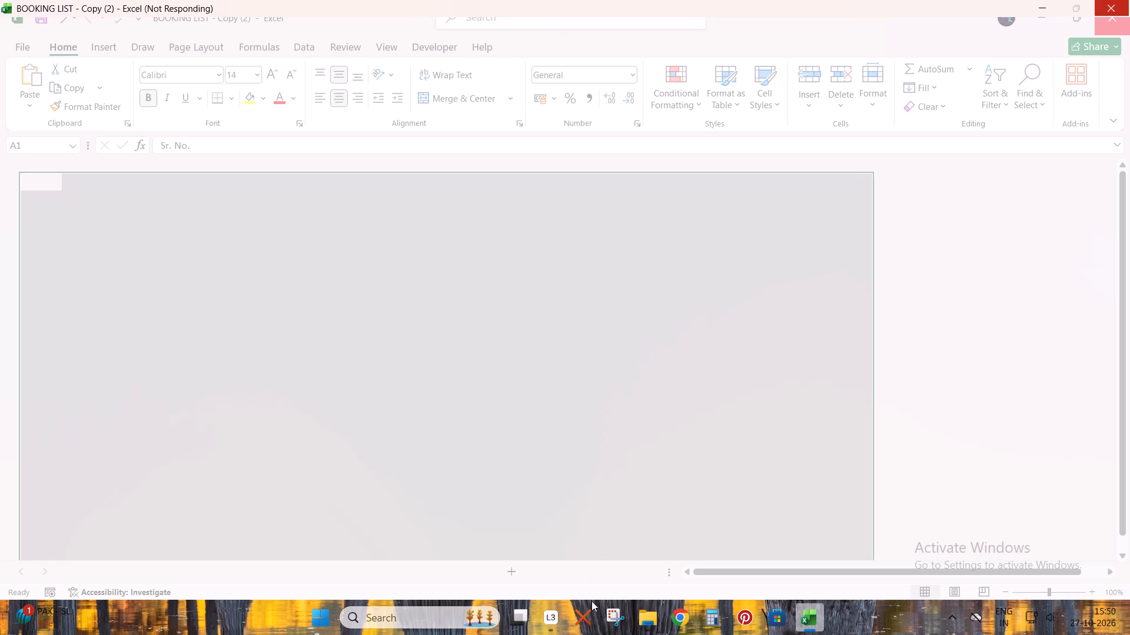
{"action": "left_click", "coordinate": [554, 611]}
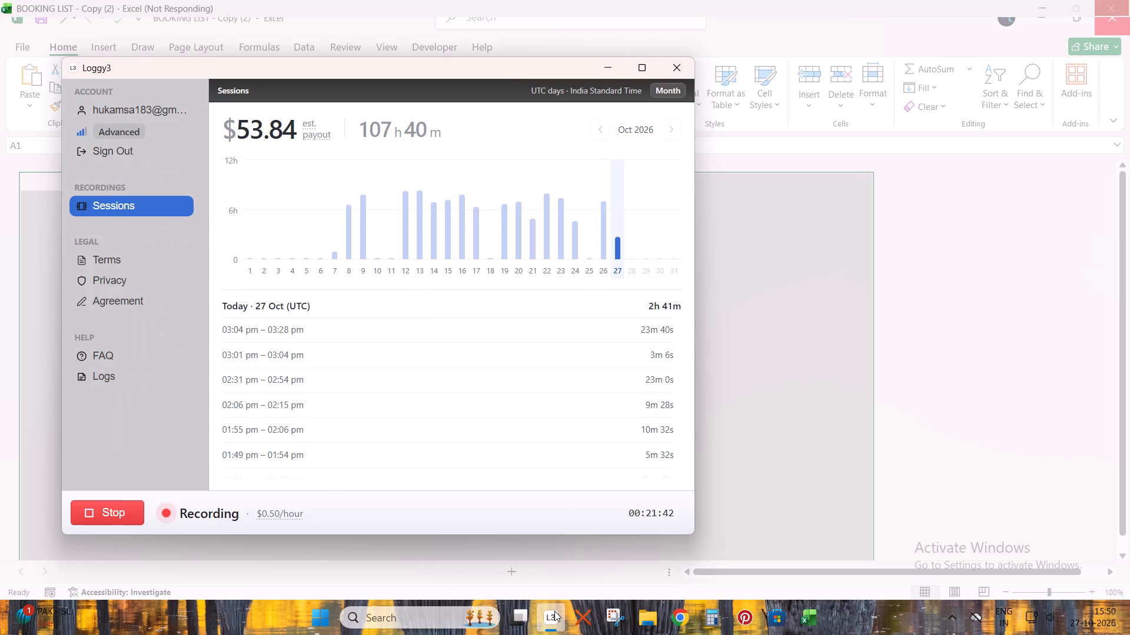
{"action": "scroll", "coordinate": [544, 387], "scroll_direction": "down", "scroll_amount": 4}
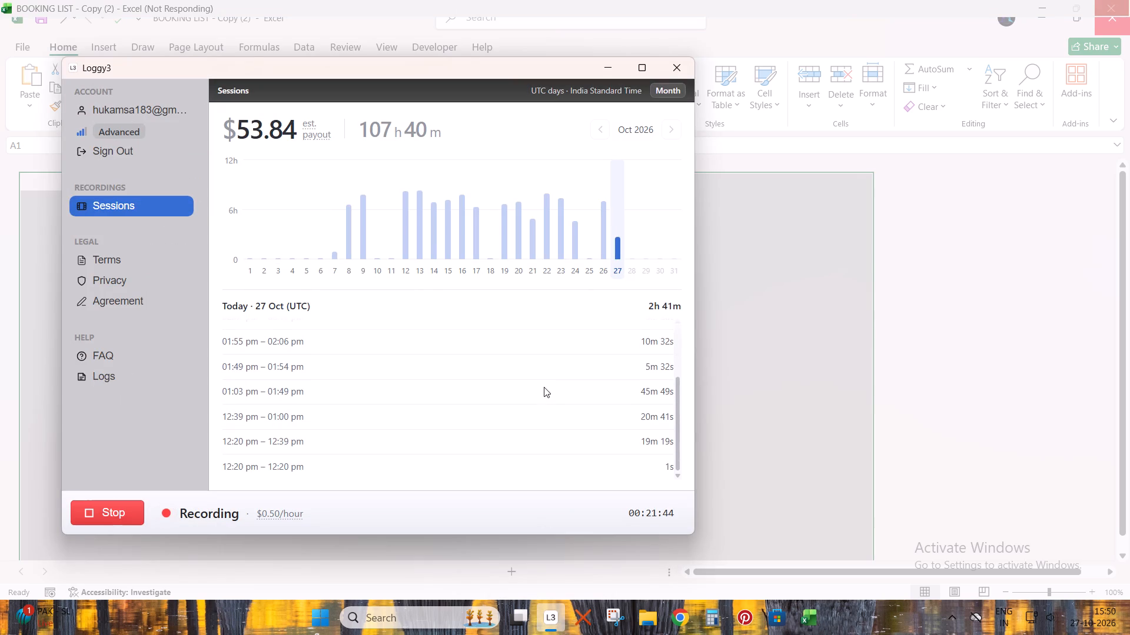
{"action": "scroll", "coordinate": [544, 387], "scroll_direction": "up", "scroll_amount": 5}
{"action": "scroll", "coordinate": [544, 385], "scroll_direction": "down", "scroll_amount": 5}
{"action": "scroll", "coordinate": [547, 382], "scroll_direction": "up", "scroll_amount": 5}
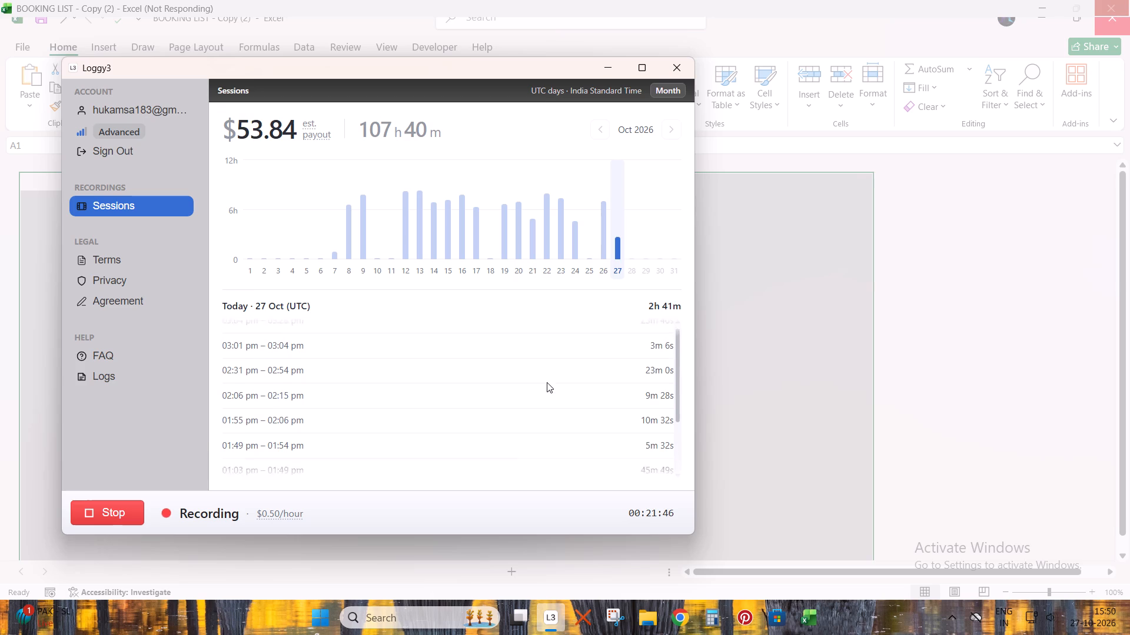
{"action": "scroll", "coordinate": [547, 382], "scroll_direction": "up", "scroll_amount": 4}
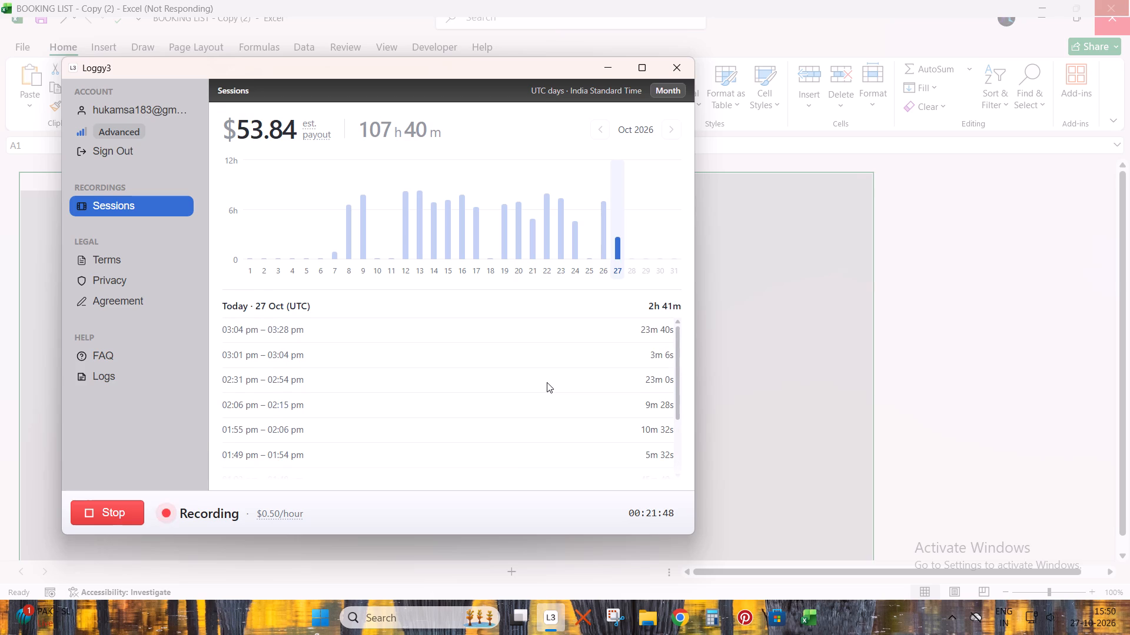